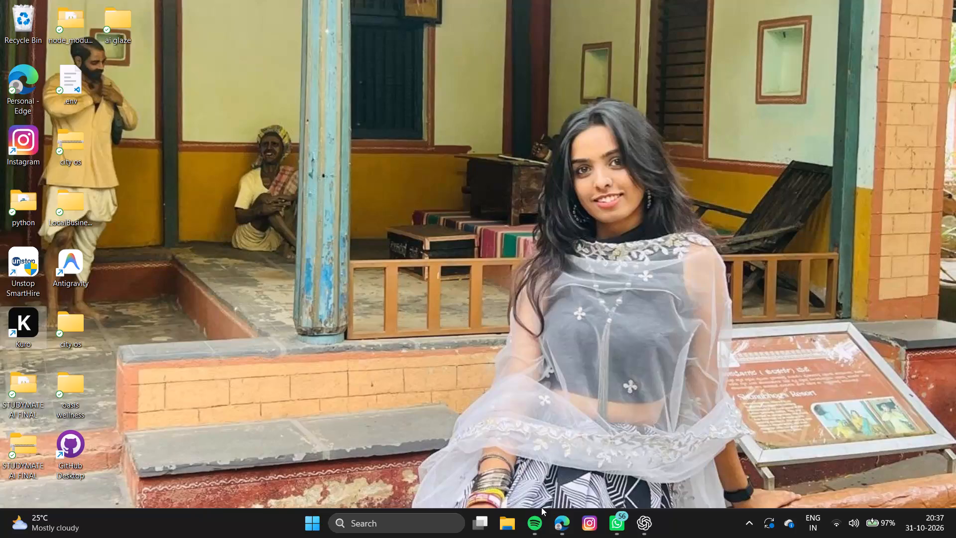
Open Microsoft Clipchamp and create a new video project from scratch.
{"action": "left_click", "coordinate": [422, 530]}
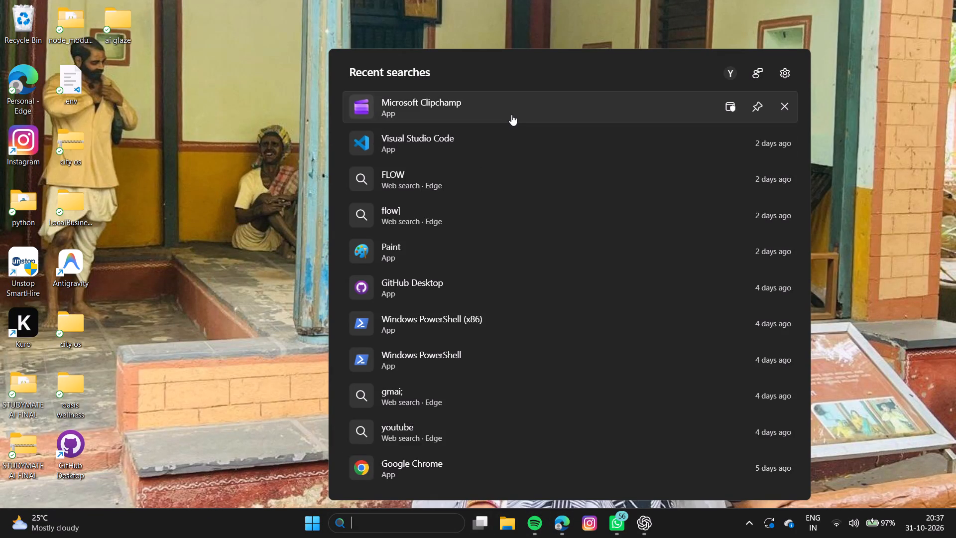
{"action": "left_click", "coordinate": [511, 115]}
{"action": "key", "text": "F5"}
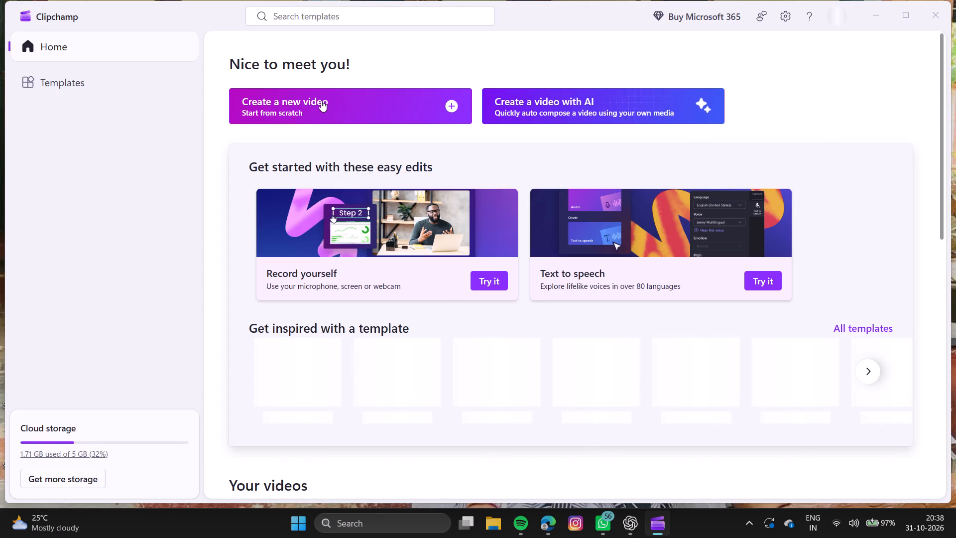
{"action": "left_click", "coordinate": [321, 101]}
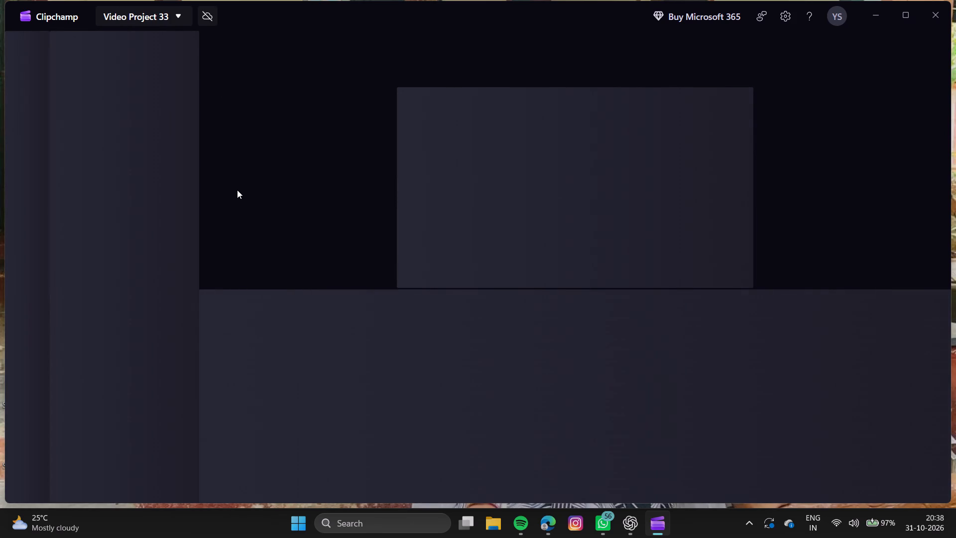
Import all the animal supercar racing clips from the Last week group of the Downloads folder into the project media.
{"action": "left_click", "coordinate": [119, 66]}
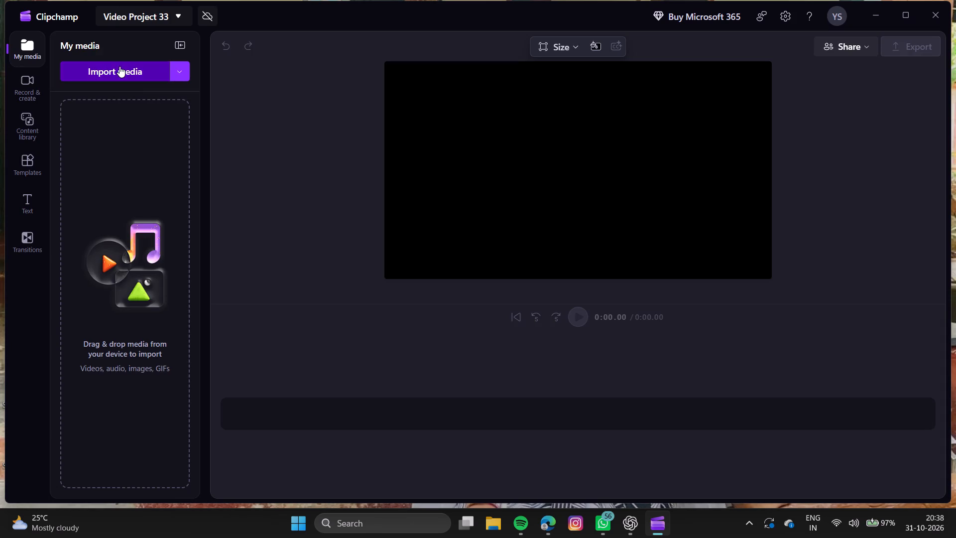
{"action": "scroll", "coordinate": [169, 178], "scroll_direction": "down", "scroll_amount": 1}
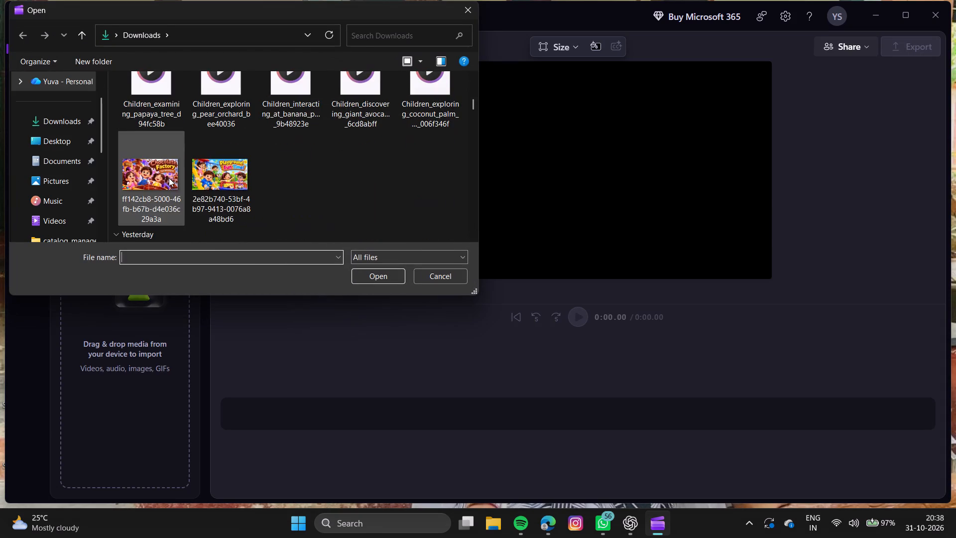
{"action": "scroll", "coordinate": [169, 178], "scroll_direction": "down", "scroll_amount": 3}
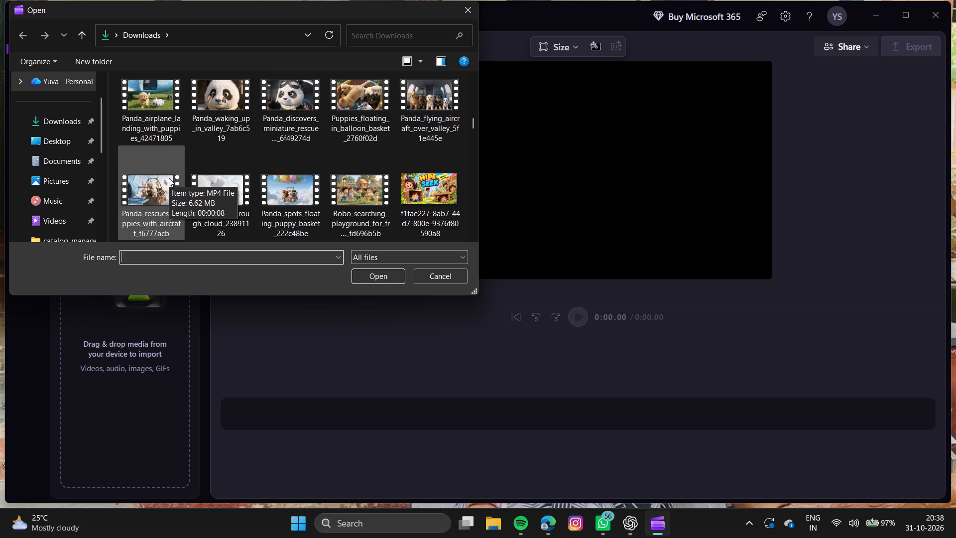
{"action": "scroll", "coordinate": [169, 178], "scroll_direction": "down", "scroll_amount": 2}
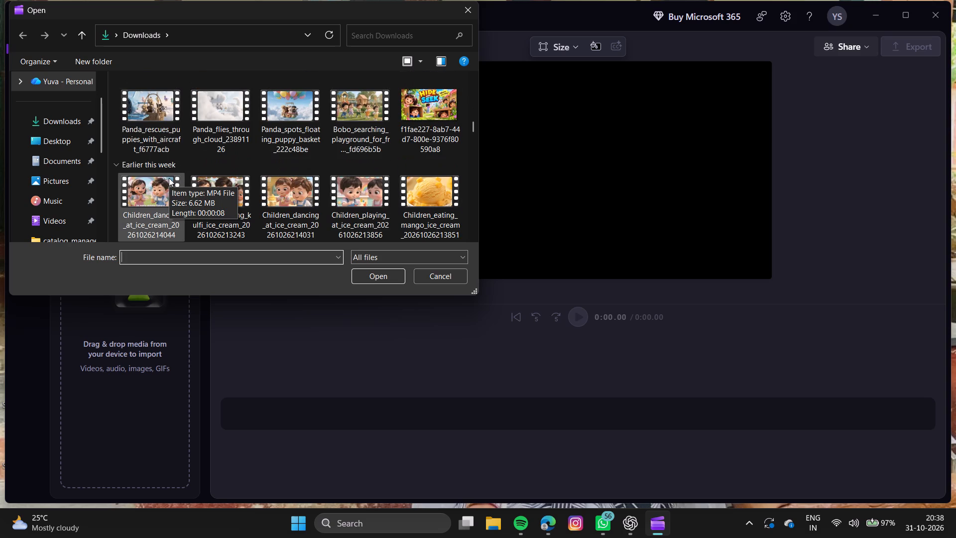
{"action": "scroll", "coordinate": [169, 178], "scroll_direction": "down", "scroll_amount": 1}
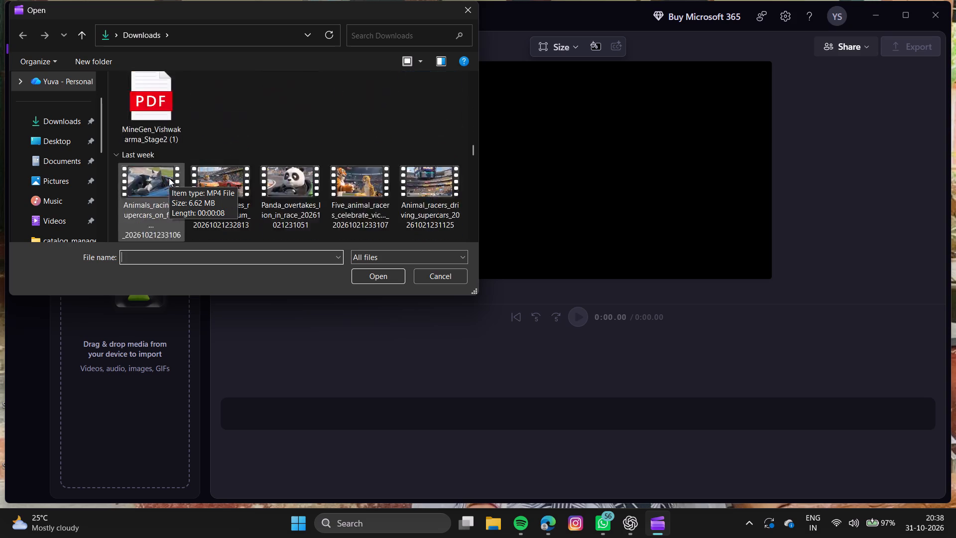
{"action": "scroll", "coordinate": [169, 178], "scroll_direction": "down", "scroll_amount": 1}
{"action": "scroll", "coordinate": [169, 178], "scroll_direction": "up", "scroll_amount": 7}
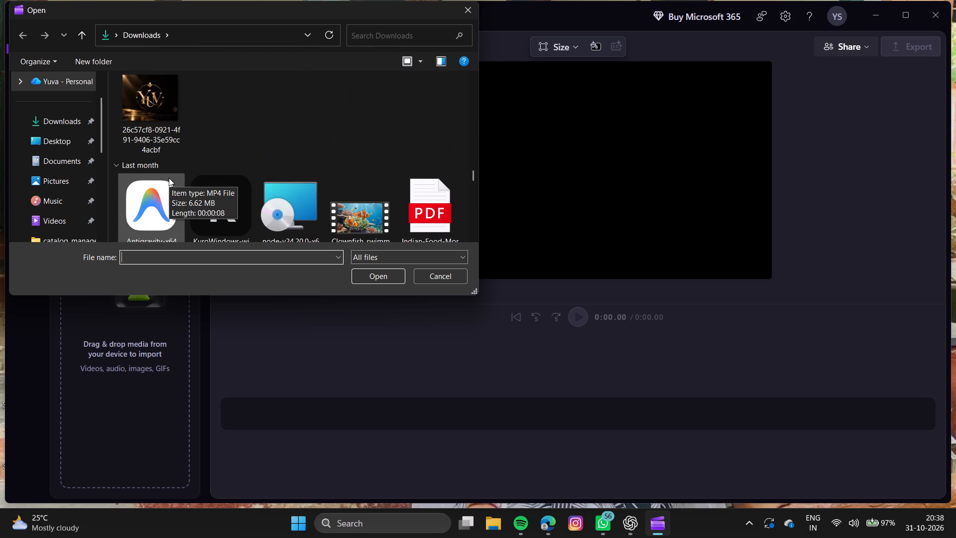
{"action": "scroll", "coordinate": [169, 178], "scroll_direction": "up", "scroll_amount": 1}
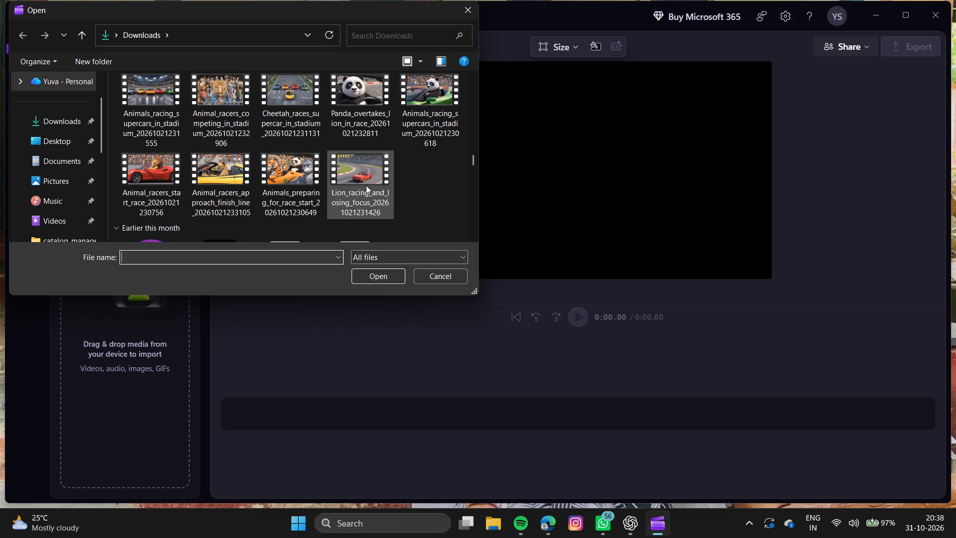
{"action": "scroll", "coordinate": [366, 185], "scroll_direction": "up", "scroll_amount": 2}
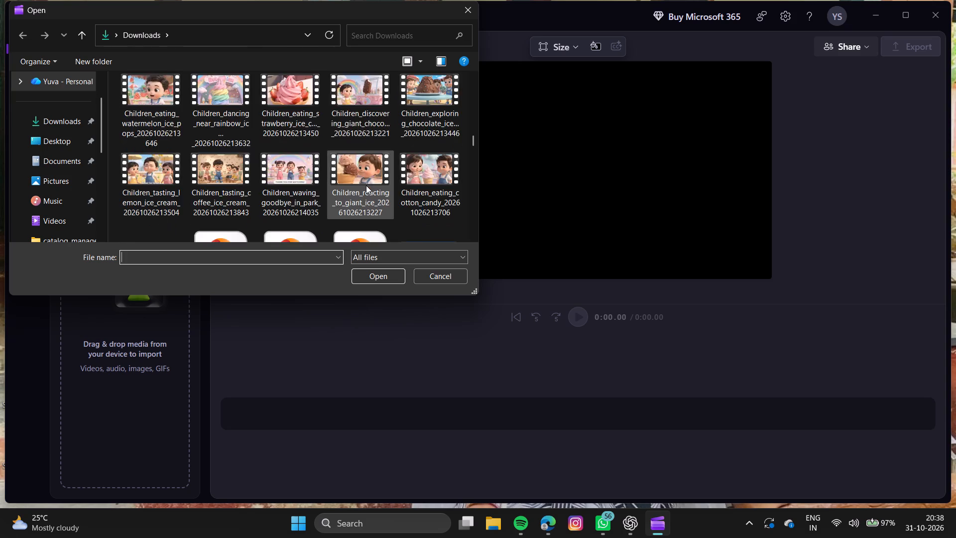
{"action": "scroll", "coordinate": [366, 185], "scroll_direction": "up", "scroll_amount": 1}
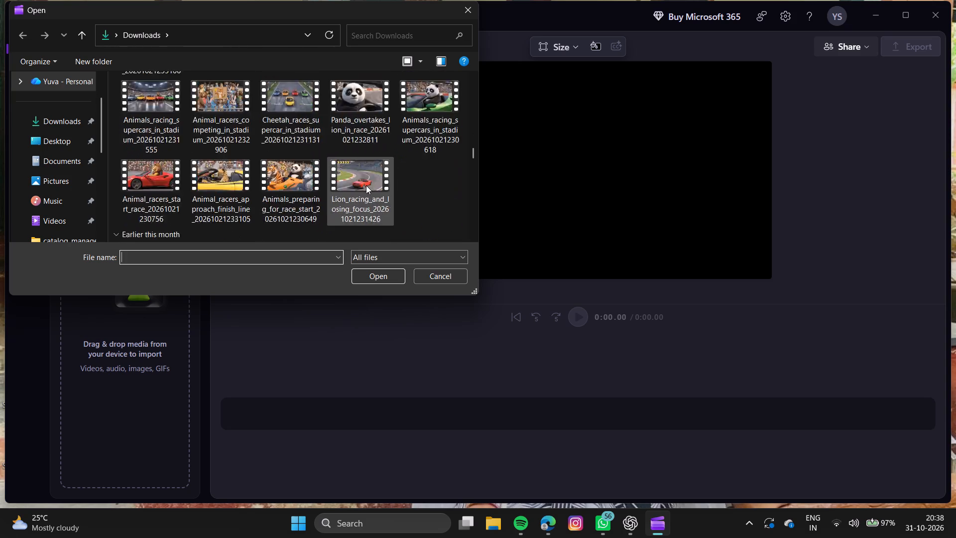
{"action": "scroll", "coordinate": [366, 185], "scroll_direction": "up", "scroll_amount": 1}
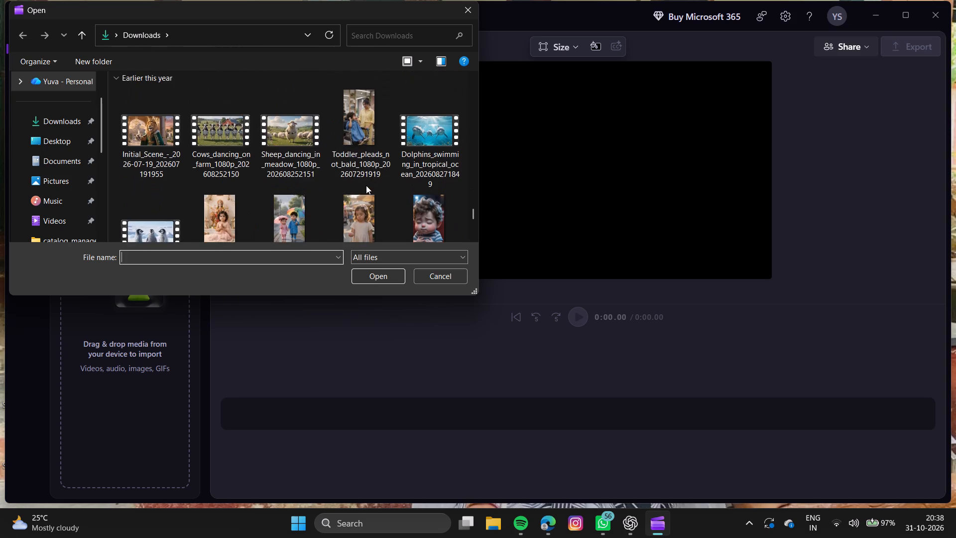
{"action": "scroll", "coordinate": [366, 185], "scroll_direction": "up", "scroll_amount": 1}
{"action": "scroll", "coordinate": [366, 185], "scroll_direction": "right", "scroll_amount": 1}
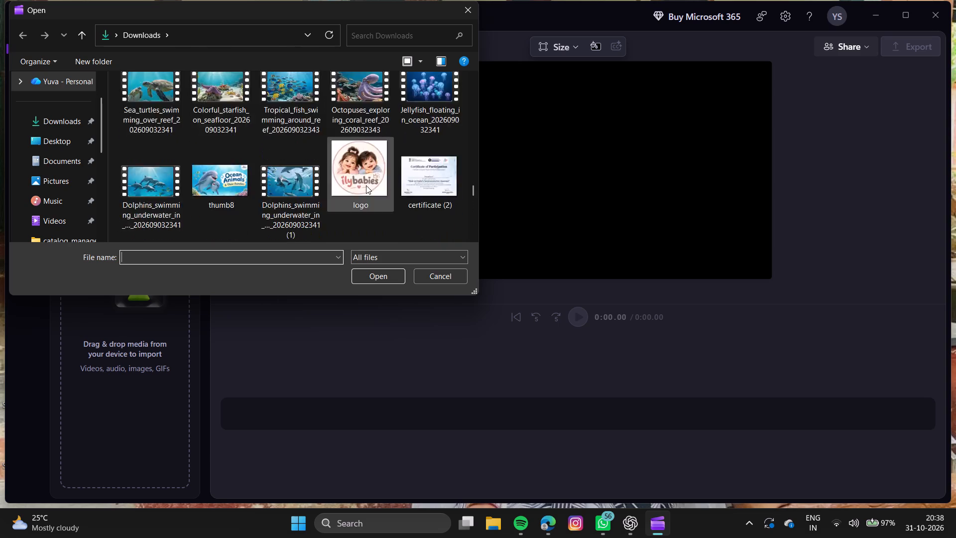
{"action": "scroll", "coordinate": [366, 185], "scroll_direction": "right", "scroll_amount": 1}
{"action": "scroll", "coordinate": [366, 185], "scroll_direction": "up", "scroll_amount": 3}
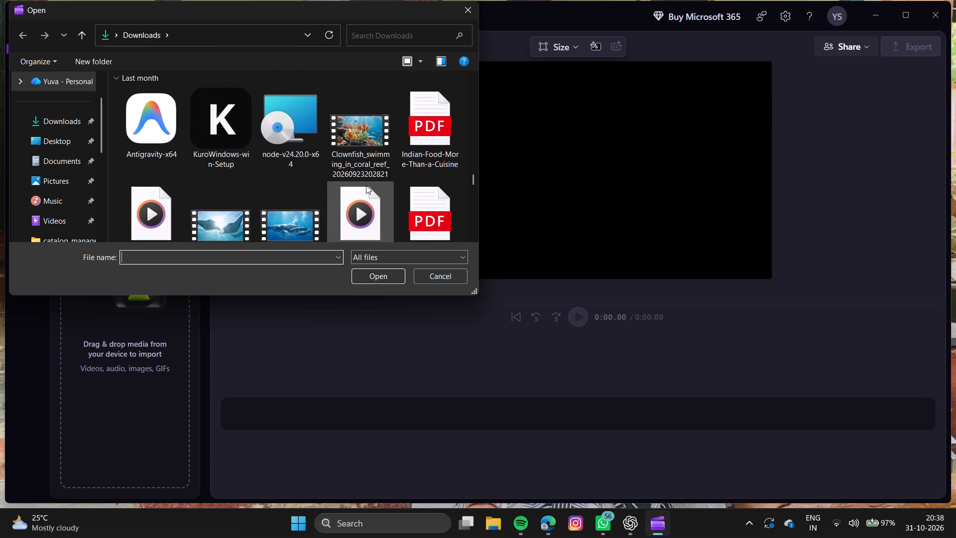
{"action": "scroll", "coordinate": [366, 185], "scroll_direction": "up", "scroll_amount": 2}
{"action": "scroll", "coordinate": [366, 185], "scroll_direction": "down", "scroll_amount": 1}
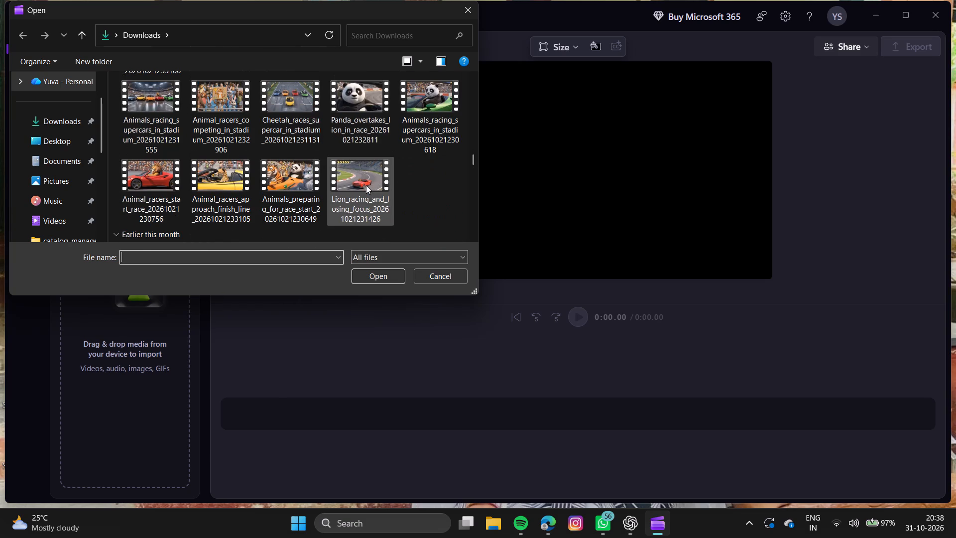
{"action": "scroll", "coordinate": [366, 185], "scroll_direction": "down", "scroll_amount": 1}
{"action": "left_click_drag", "start_coordinate": [413, 188], "coordinate": [122, 85]}
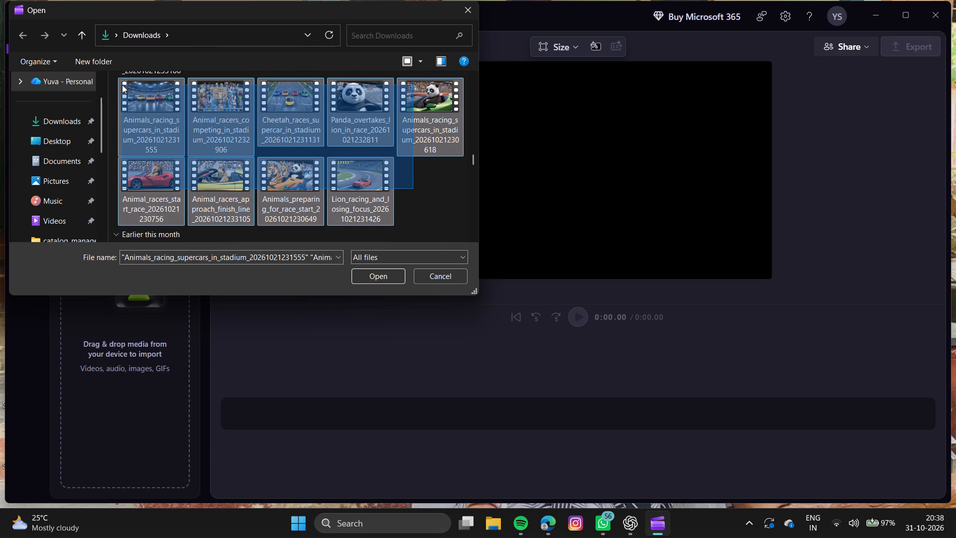
{"action": "left_click_drag", "start_coordinate": [122, 85], "coordinate": [121, 68]}
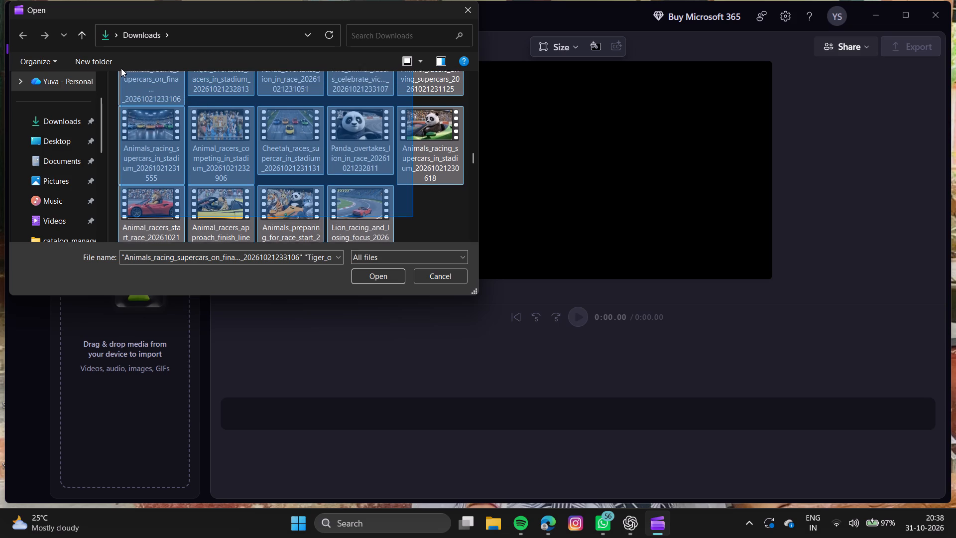
{"action": "left_click_drag", "start_coordinate": [121, 68], "coordinate": [155, 166]}
{"action": "left_click", "coordinate": [392, 276]}
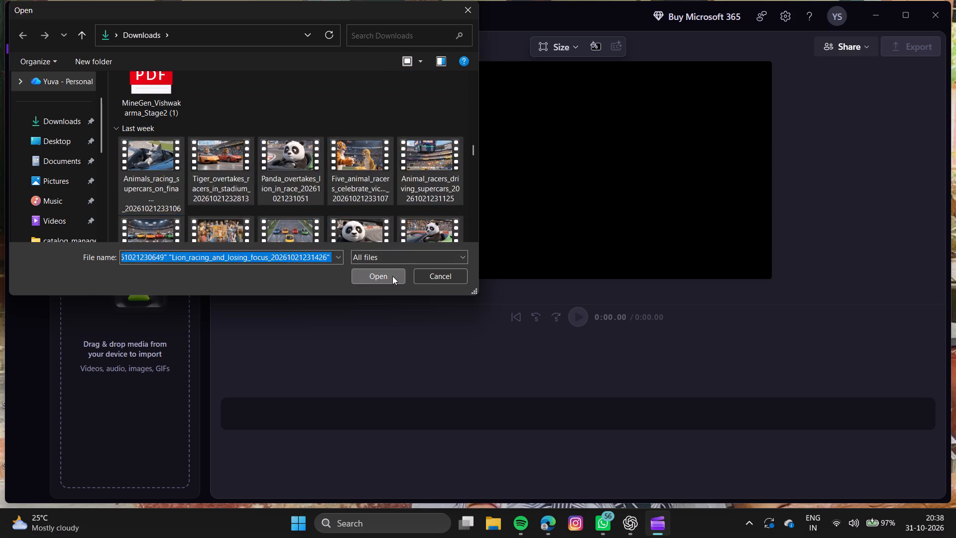
Import the Toddlers_waving_in_logo_intro video from the Downloads folder into the project media.
{"action": "left_click", "coordinate": [119, 81]}
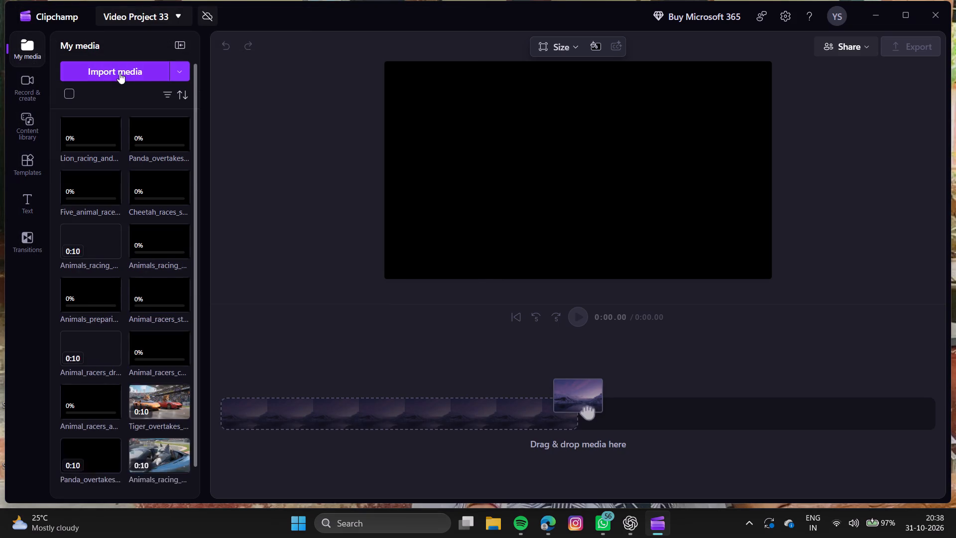
{"action": "left_click", "coordinate": [116, 69]}
{"action": "scroll", "coordinate": [287, 181], "scroll_direction": "down", "scroll_amount": 1}
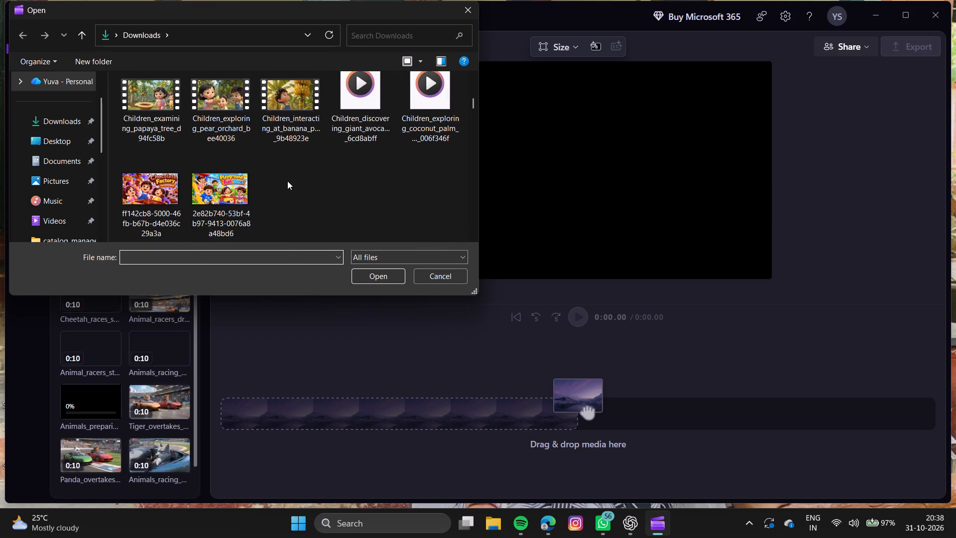
{"action": "scroll", "coordinate": [287, 181], "scroll_direction": "down", "scroll_amount": 3}
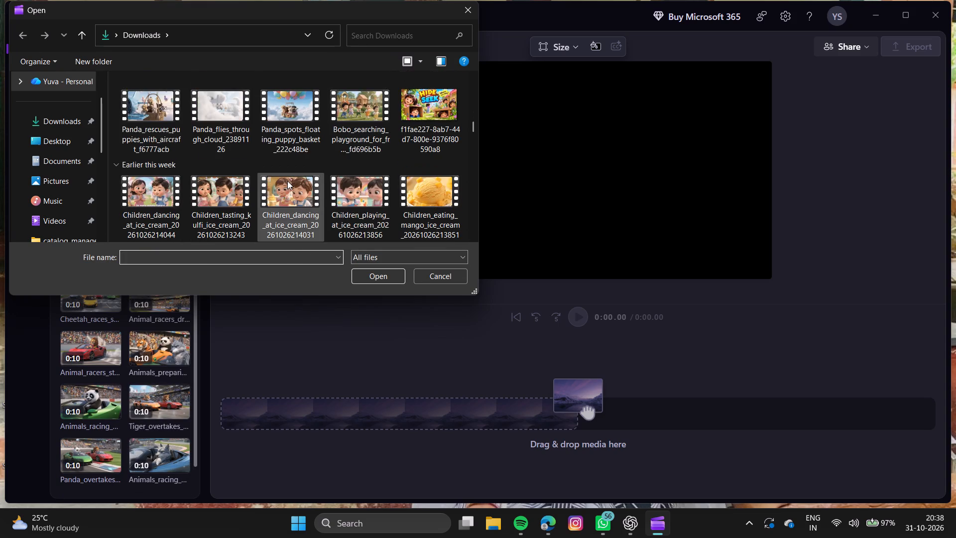
{"action": "scroll", "coordinate": [287, 181], "scroll_direction": "down", "scroll_amount": 3}
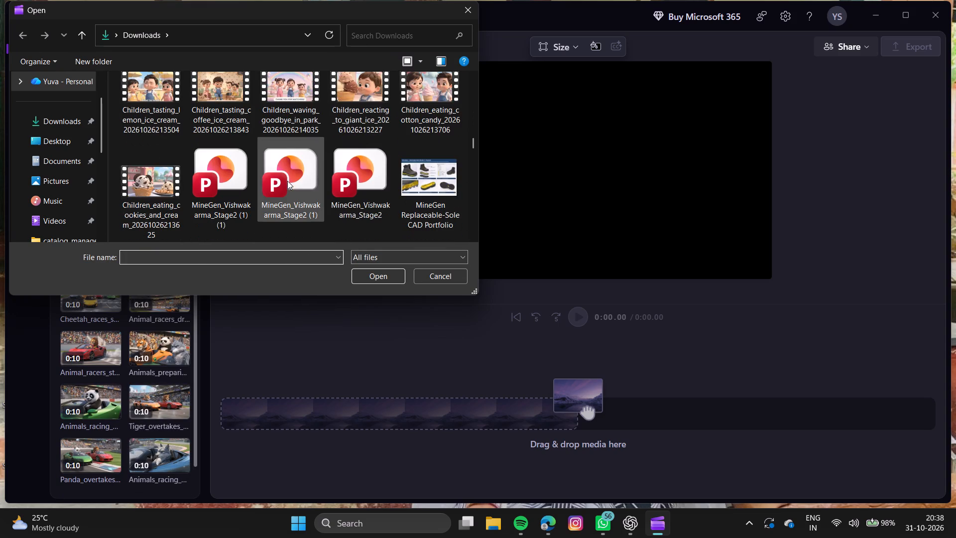
{"action": "scroll", "coordinate": [287, 181], "scroll_direction": "down", "scroll_amount": 3}
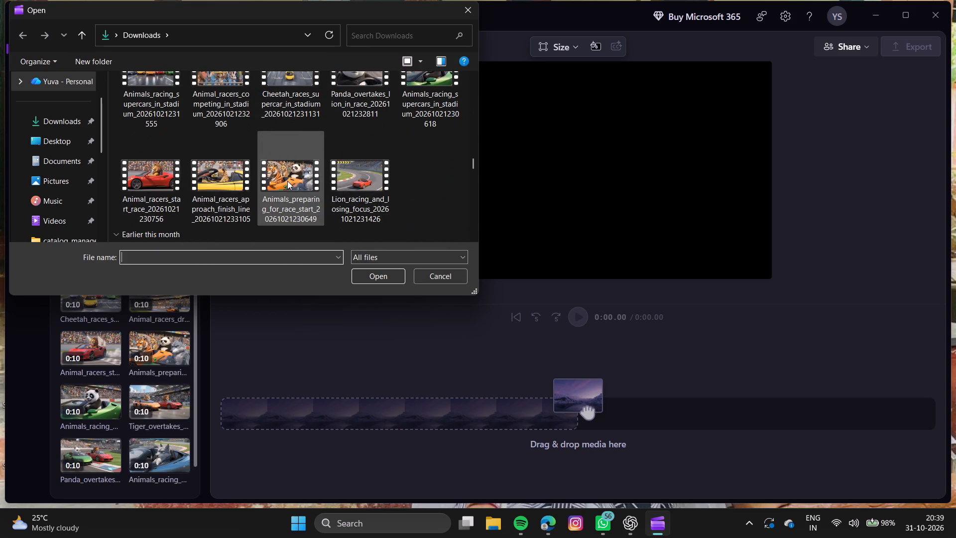
{"action": "scroll", "coordinate": [287, 181], "scroll_direction": "down", "scroll_amount": 1}
{"action": "double_click", "coordinate": [411, 95]}
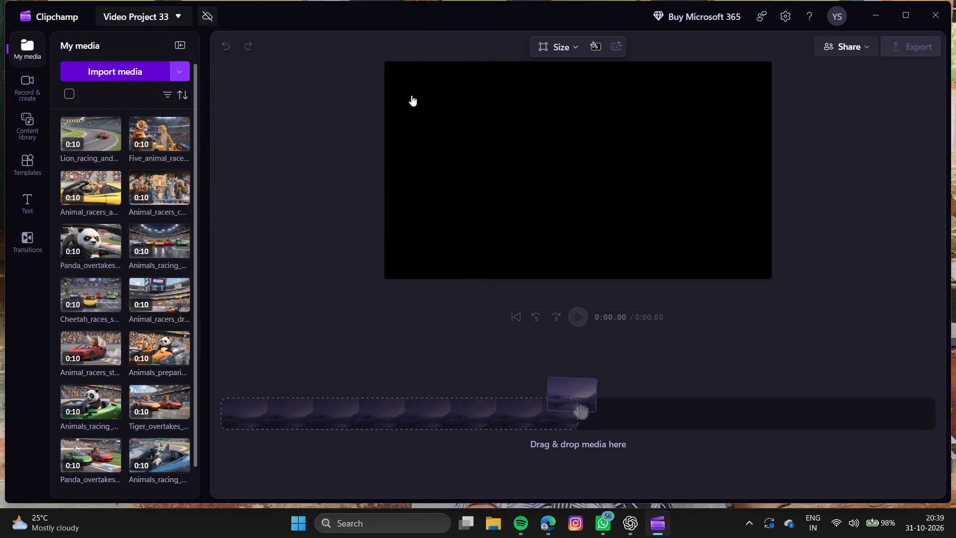
Import the ilybabies logo image from the Downloads folder into the project media.
{"action": "left_click", "coordinate": [132, 76]}
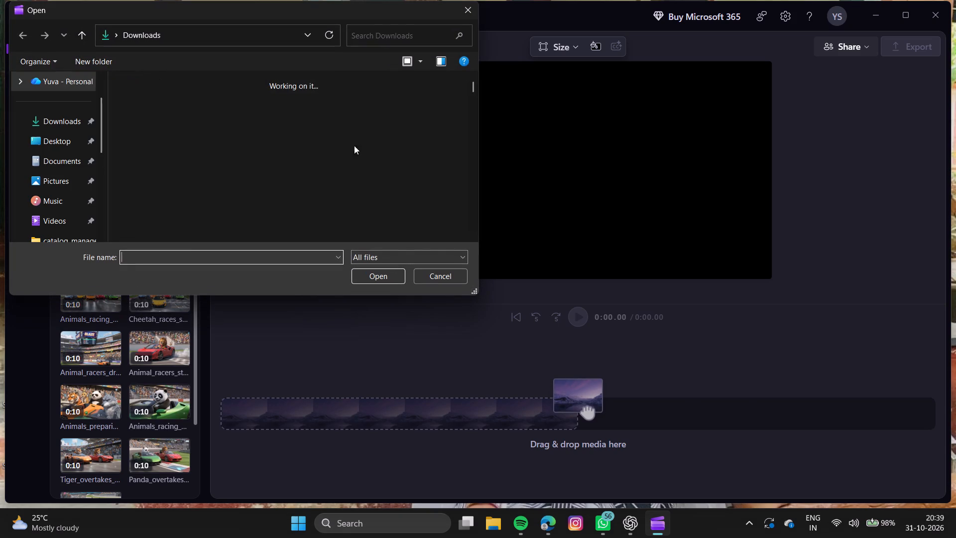
{"action": "scroll", "coordinate": [364, 183], "scroll_direction": "down", "scroll_amount": 7}
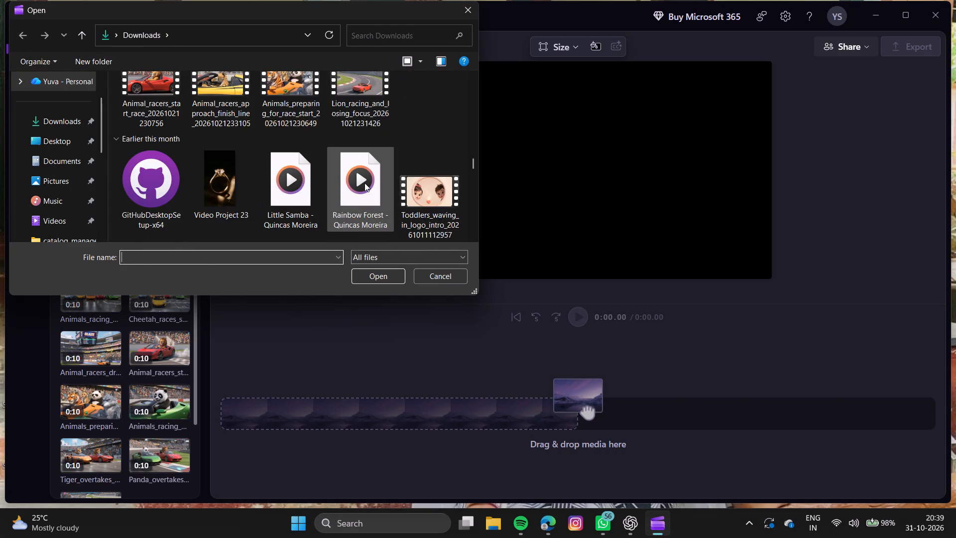
{"action": "scroll", "coordinate": [364, 183], "scroll_direction": "down", "scroll_amount": 1}
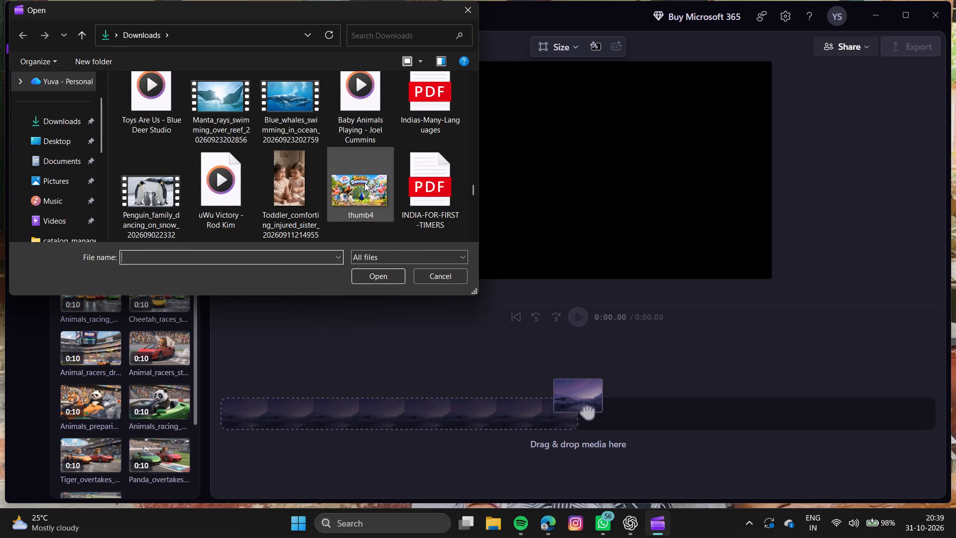
{"action": "scroll", "coordinate": [364, 183], "scroll_direction": "down", "scroll_amount": 1}
{"action": "double_click", "coordinate": [364, 183]}
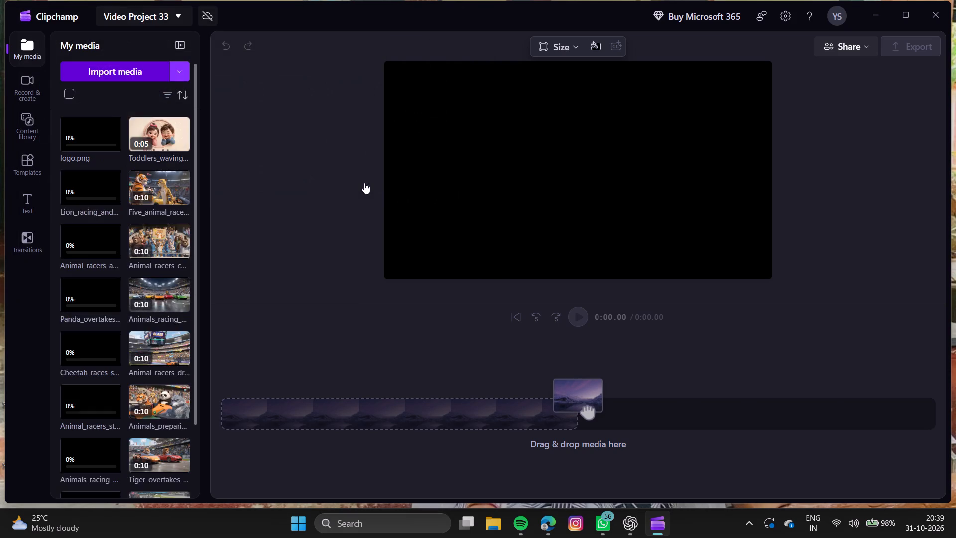
Add the Toddlers_waving_in_logo_intro clip to the timeline as the opening clip.
{"action": "left_click", "coordinate": [178, 139]}
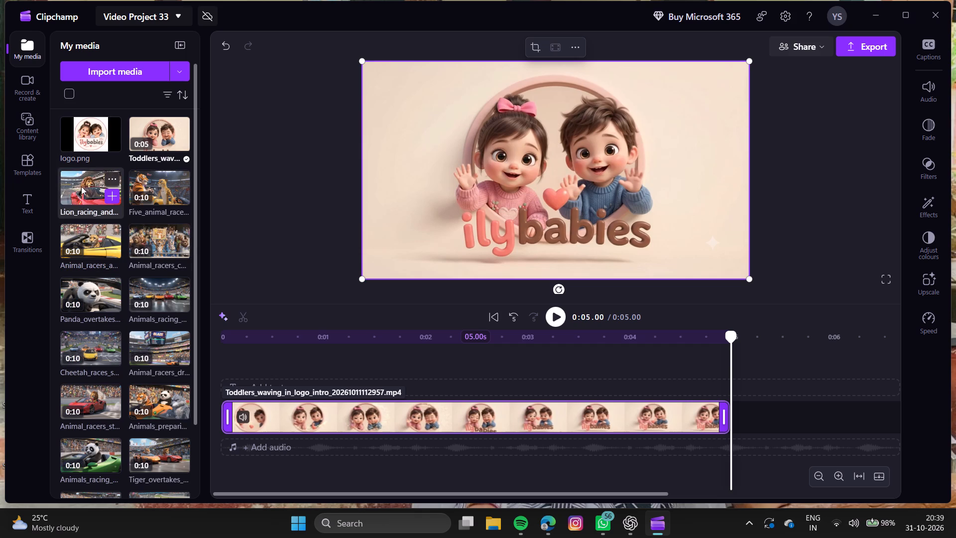
Append the last six racing clips in the project media to the timeline in reverse list order, ending with Animal_racers_start_race.
{"action": "scroll", "coordinate": [174, 408], "scroll_direction": "down", "scroll_amount": 4}
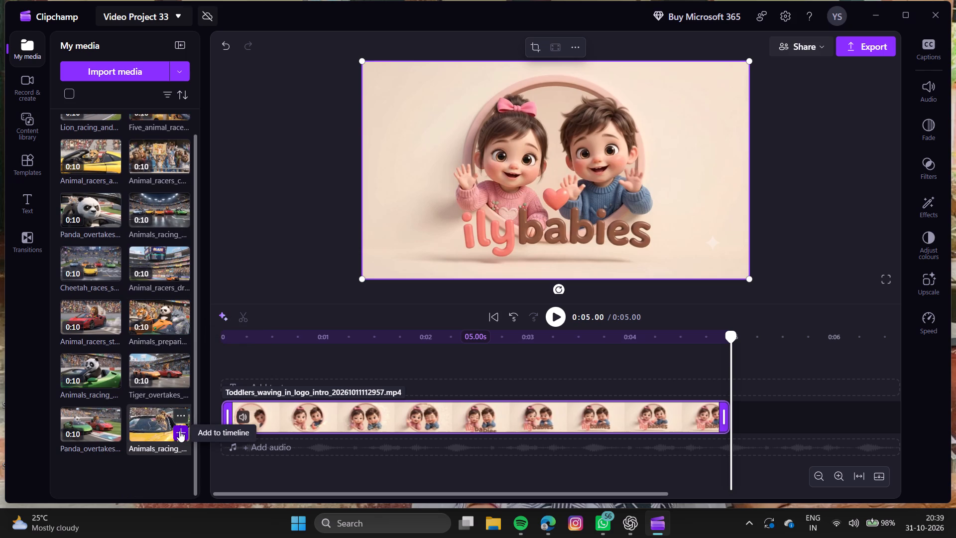
{"action": "left_click", "coordinate": [179, 431]}
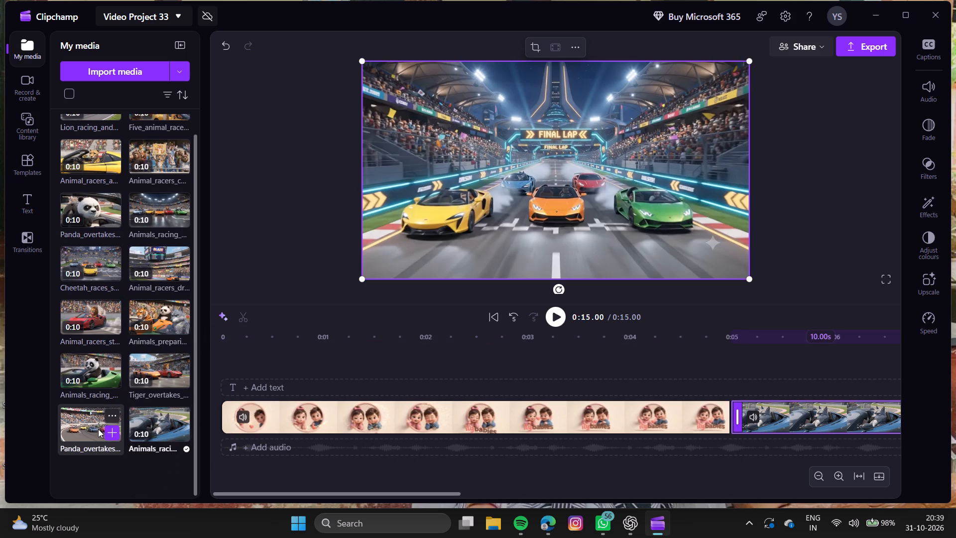
{"action": "left_click", "coordinate": [112, 427]}
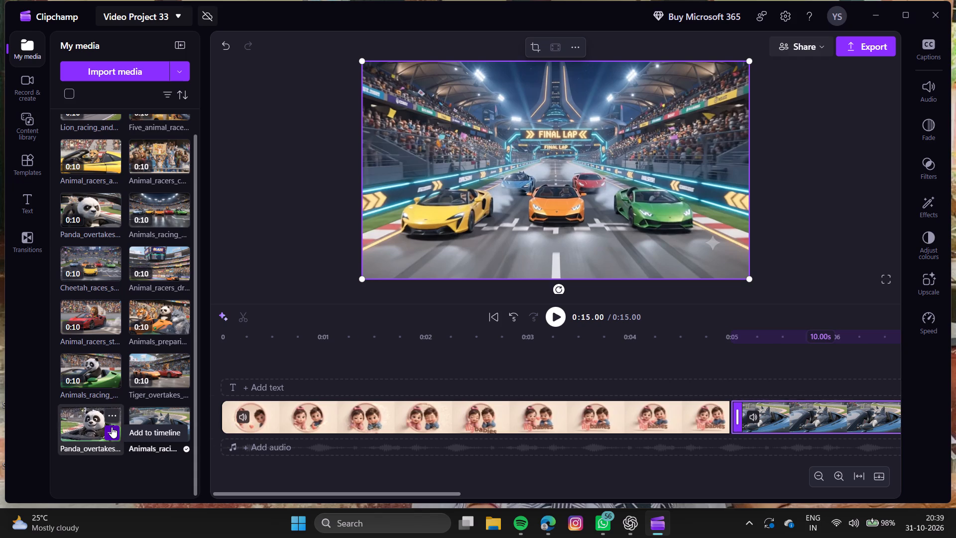
{"action": "left_click", "coordinate": [182, 381]}
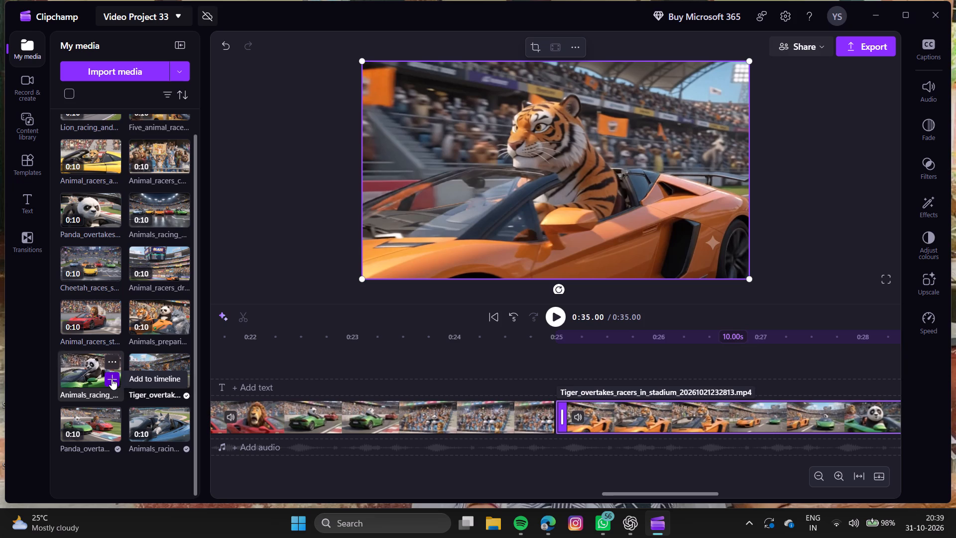
{"action": "left_click", "coordinate": [112, 379]}
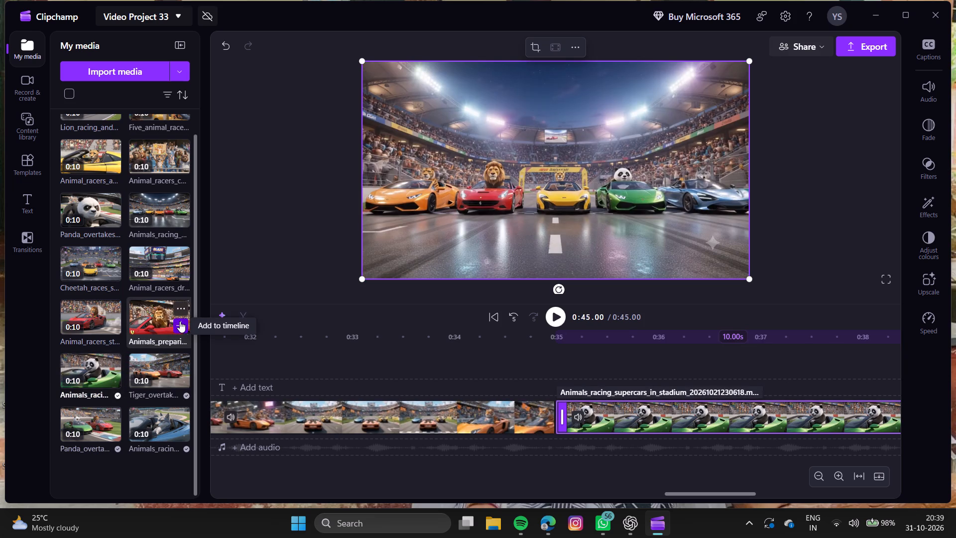
{"action": "left_click", "coordinate": [180, 321]}
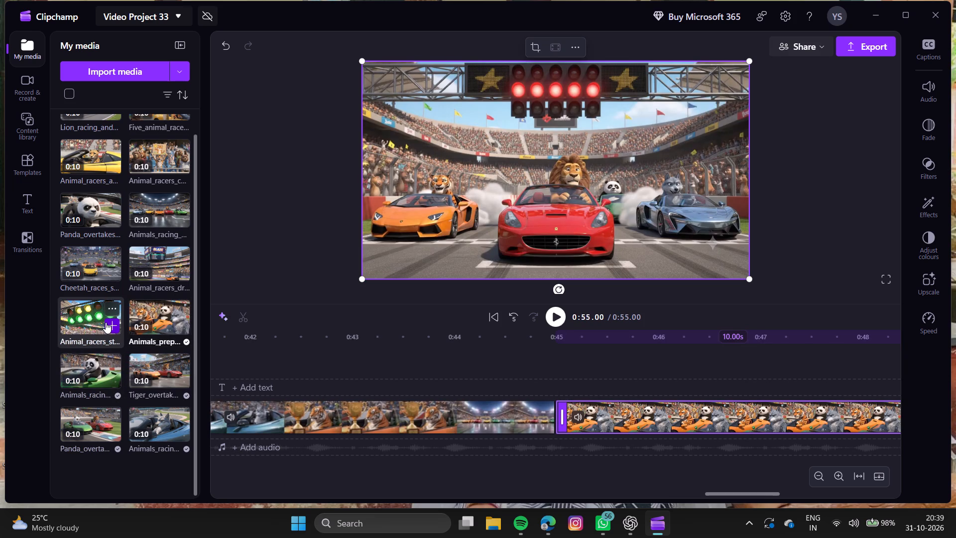
{"action": "left_click", "coordinate": [106, 322]}
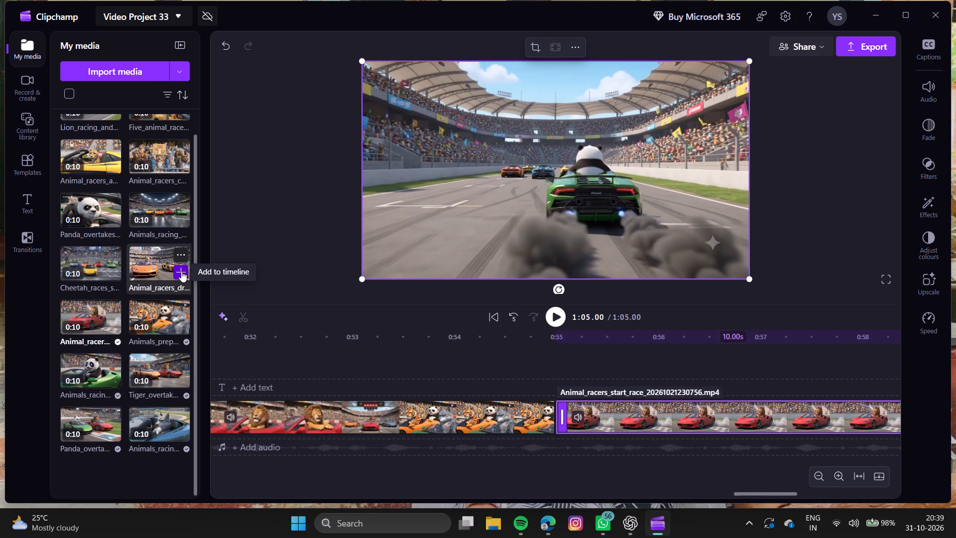
Append the six preceding racing clips to the timeline in reverse list order, from Animal_racers_dr… through Animal_racers_a….
{"action": "left_click", "coordinate": [181, 271]}
{"action": "left_click", "coordinate": [106, 269]}
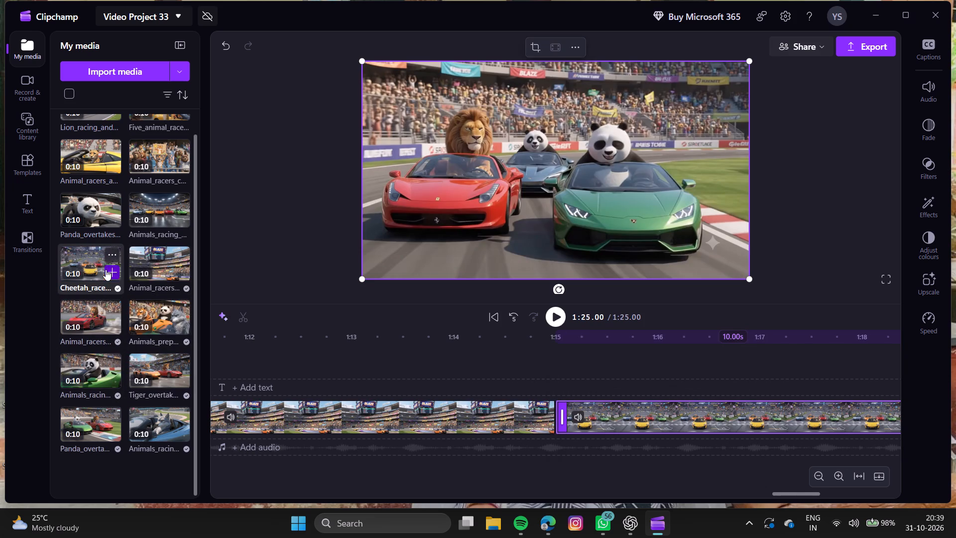
{"action": "left_click", "coordinate": [177, 222]}
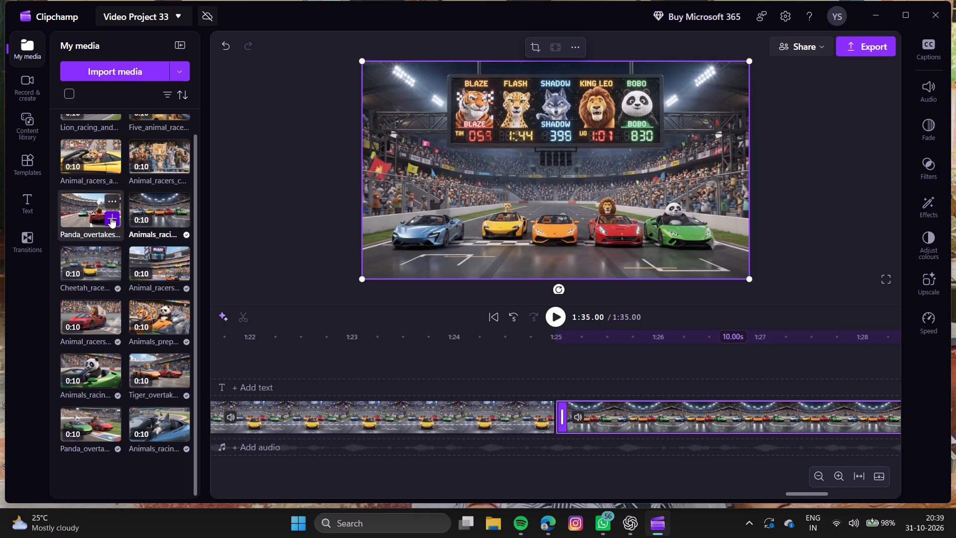
{"action": "left_click", "coordinate": [110, 218]}
{"action": "left_click", "coordinate": [180, 166]}
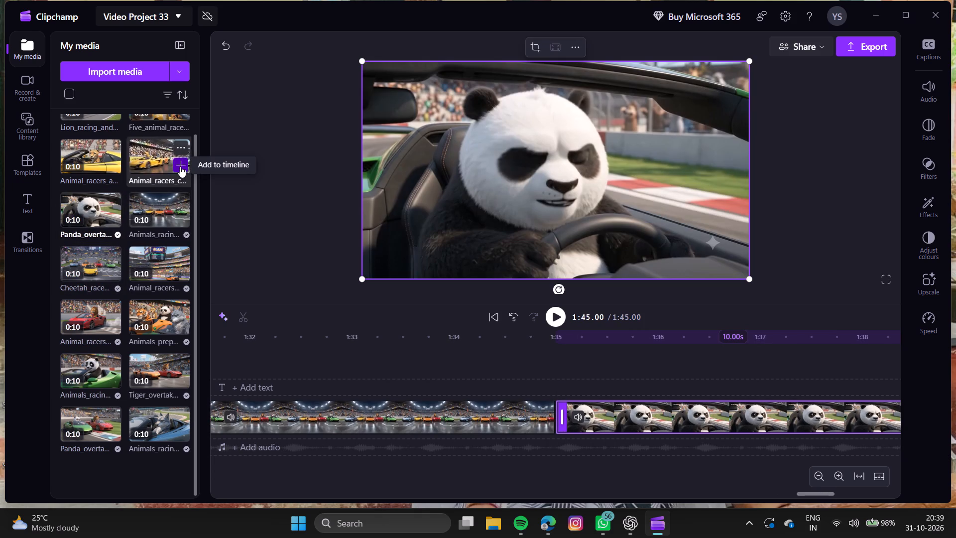
{"action": "left_click", "coordinate": [110, 164]}
Append the Five_animal_race… clip and the Lion_racing_and… clip to the end of the timeline.
{"action": "scroll", "coordinate": [110, 164], "scroll_direction": "up", "scroll_amount": 1}
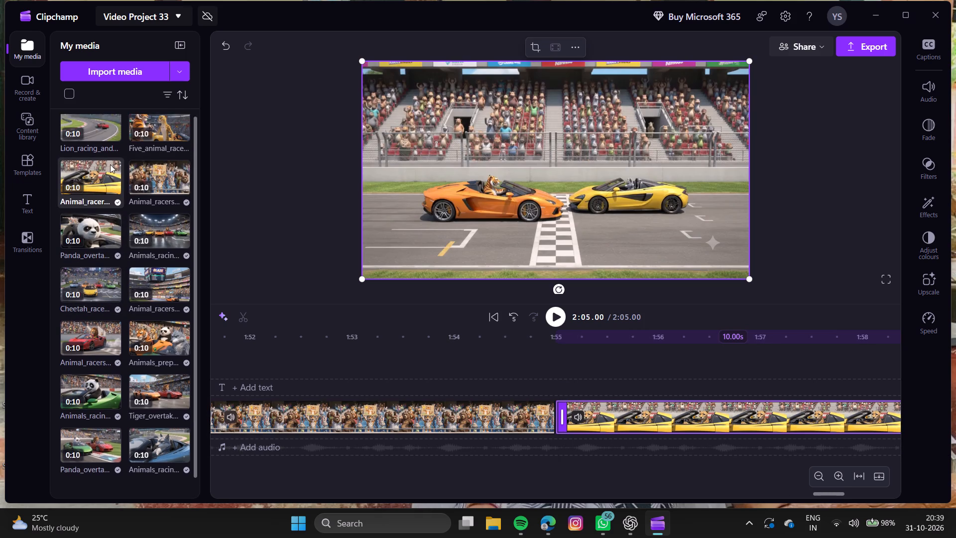
{"action": "scroll", "coordinate": [110, 164], "scroll_direction": "up", "scroll_amount": 1}
{"action": "left_click", "coordinate": [173, 193]}
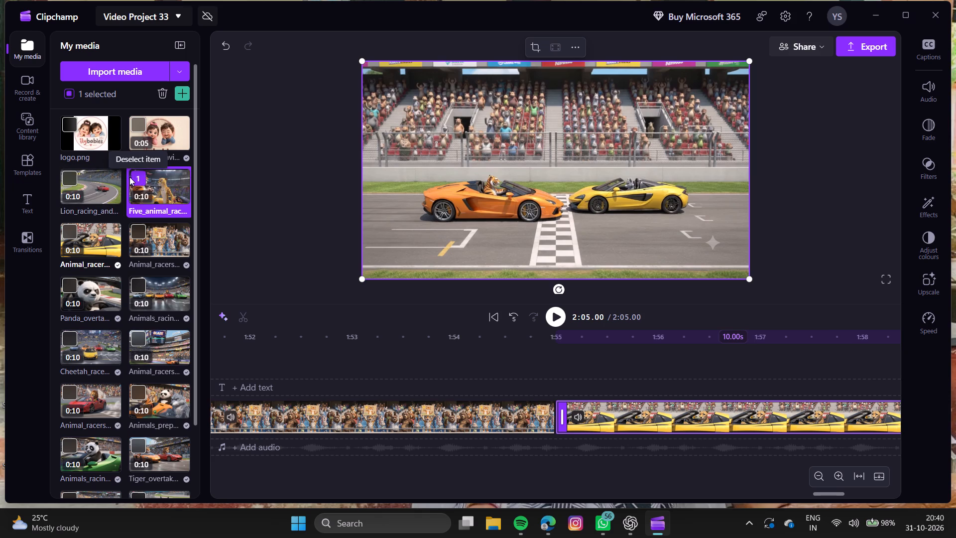
{"action": "left_click", "coordinate": [135, 177]}
{"action": "left_click", "coordinate": [181, 193]}
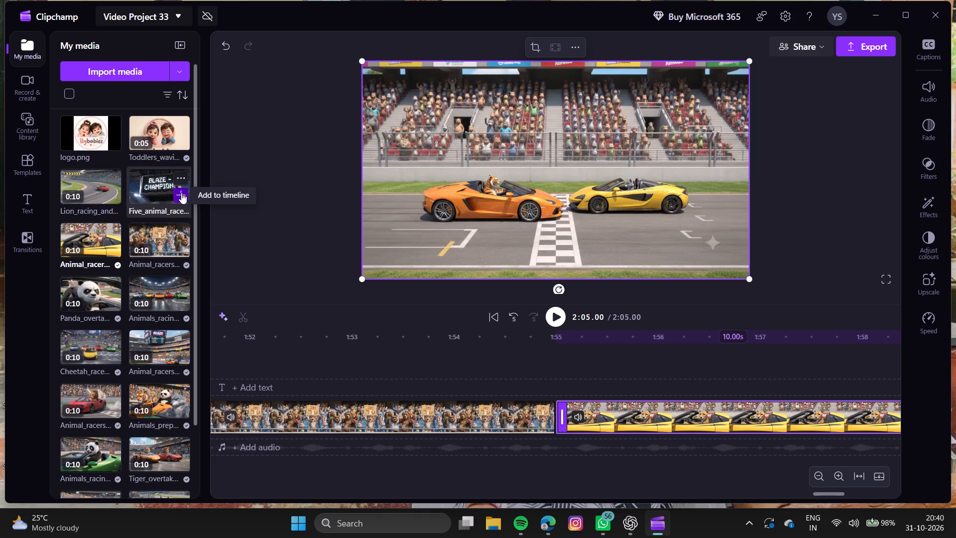
{"action": "left_click", "coordinate": [113, 195]}
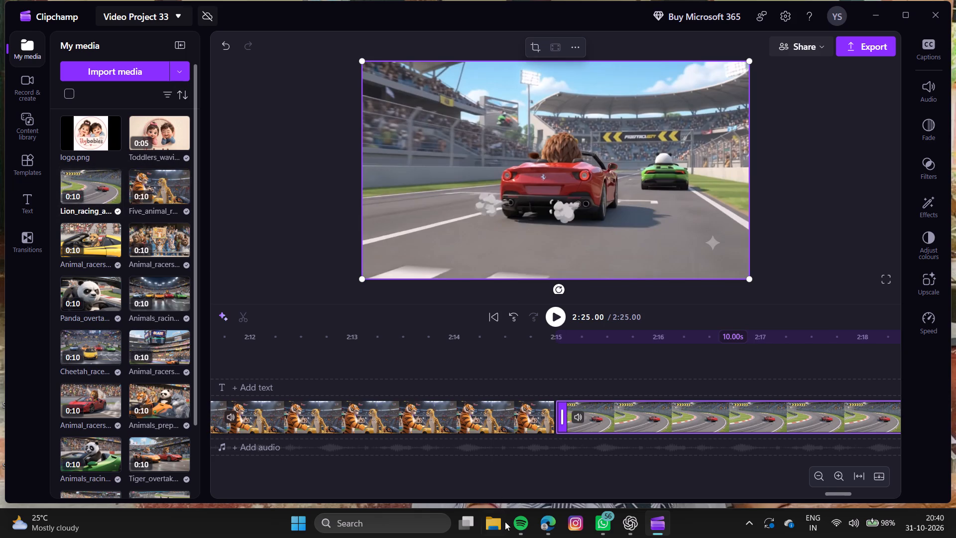
Move the Animals_racing_supercars_in_stadium clip with the panda in the green car to 0:15, directly after the first racing clip.
{"action": "scroll", "coordinate": [502, 477], "scroll_direction": "down", "scroll_amount": 4, "text": "ctrl"}
{"action": "scroll", "coordinate": [502, 477], "scroll_direction": "right", "scroll_amount": 12}
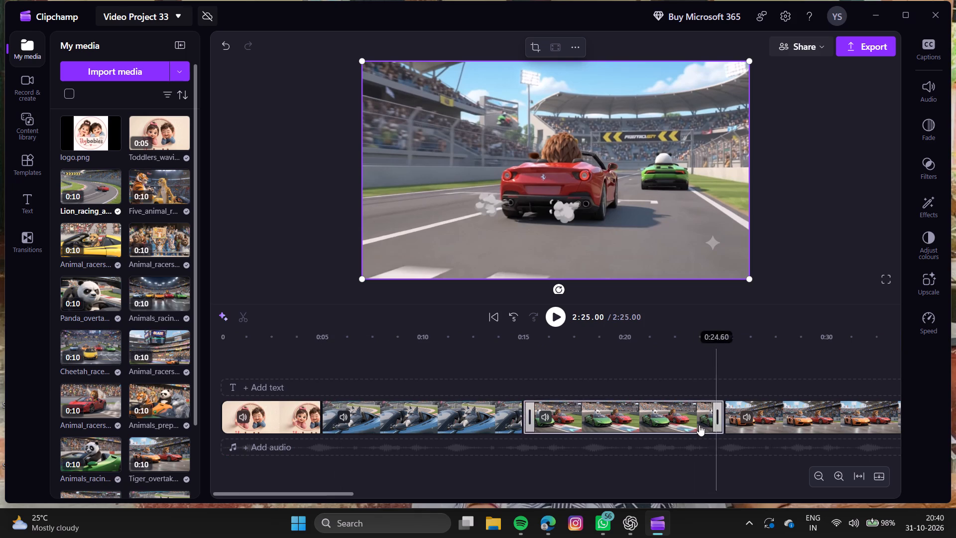
{"action": "scroll", "coordinate": [697, 428], "scroll_direction": "left", "scroll_amount": 2}
{"action": "left_click", "coordinate": [630, 363]}
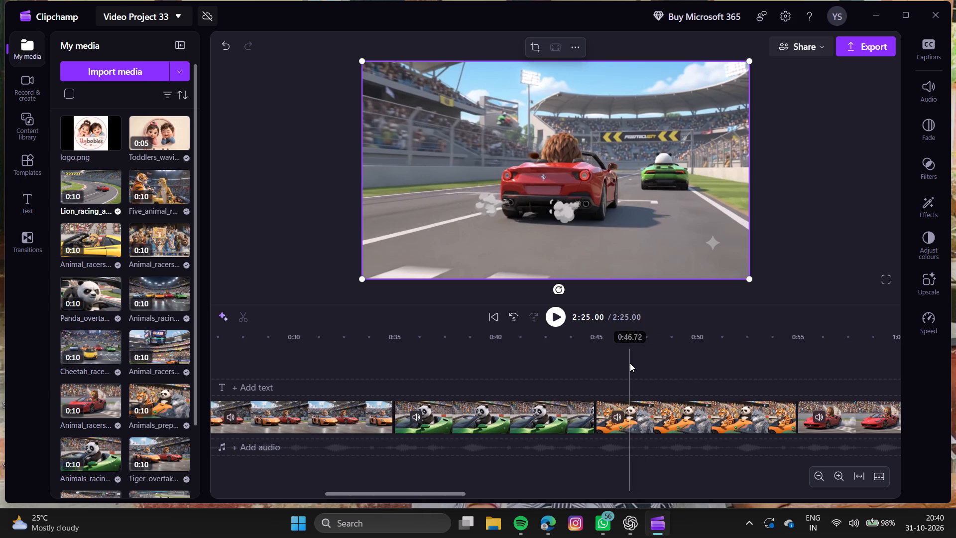
{"action": "left_click", "coordinate": [548, 313]}
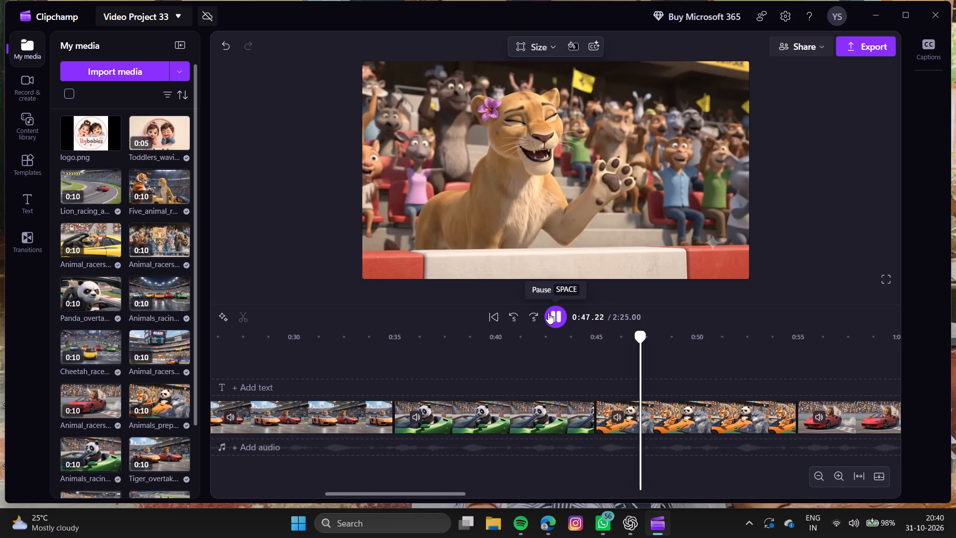
{"action": "left_click", "coordinate": [413, 358]}
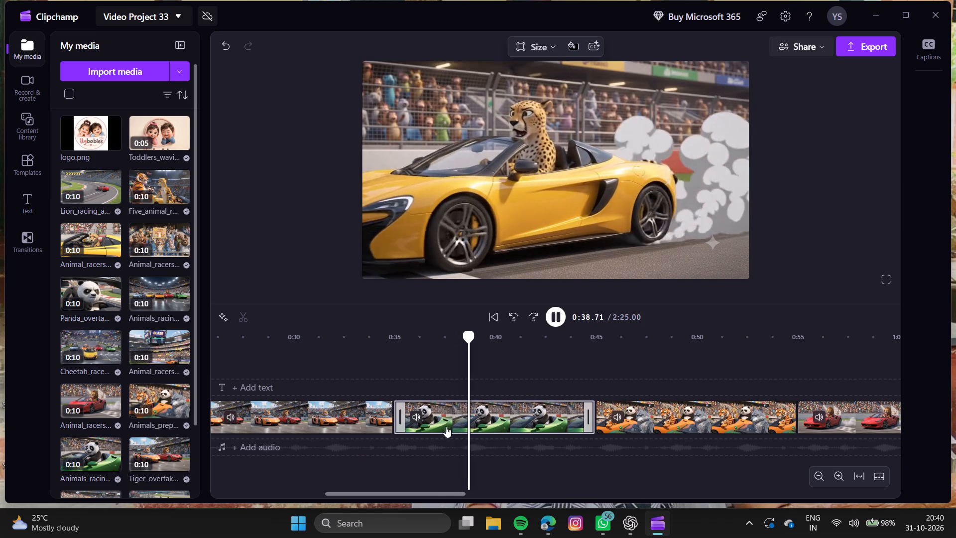
{"action": "left_click_drag", "start_coordinate": [441, 422], "coordinate": [116, 433]}
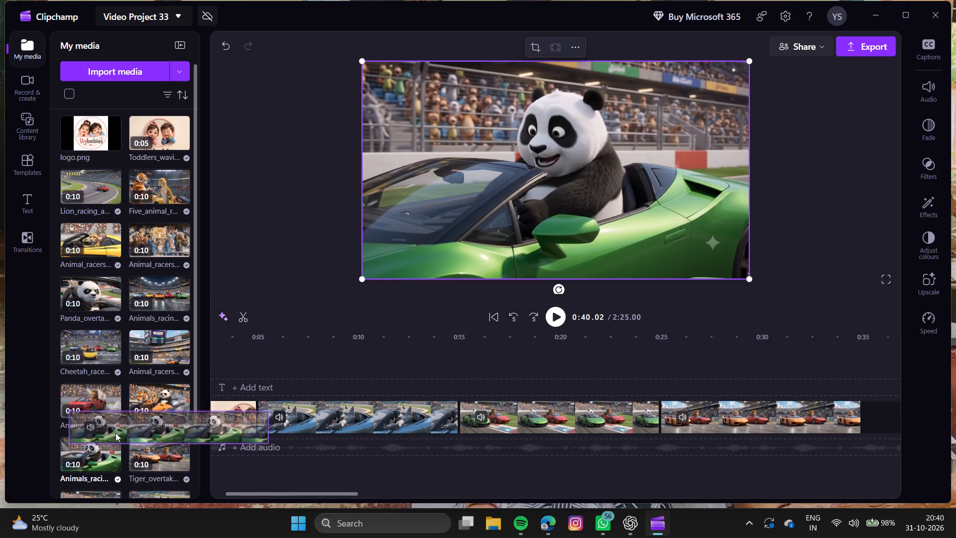
{"action": "left_click_drag", "start_coordinate": [116, 433], "coordinate": [478, 413]}
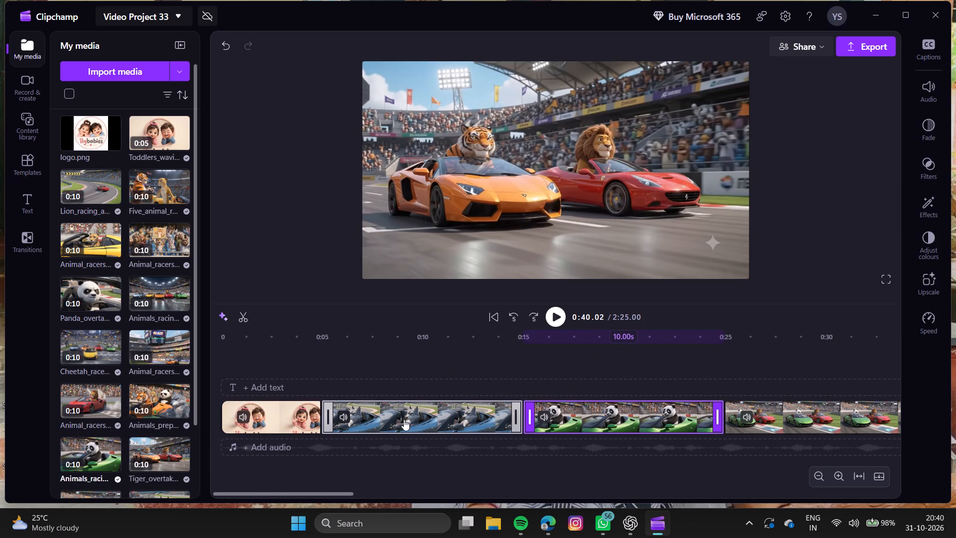
Play the sequence from 0:05 and examine the story order of the racing clips.
{"action": "left_click", "coordinate": [323, 357]}
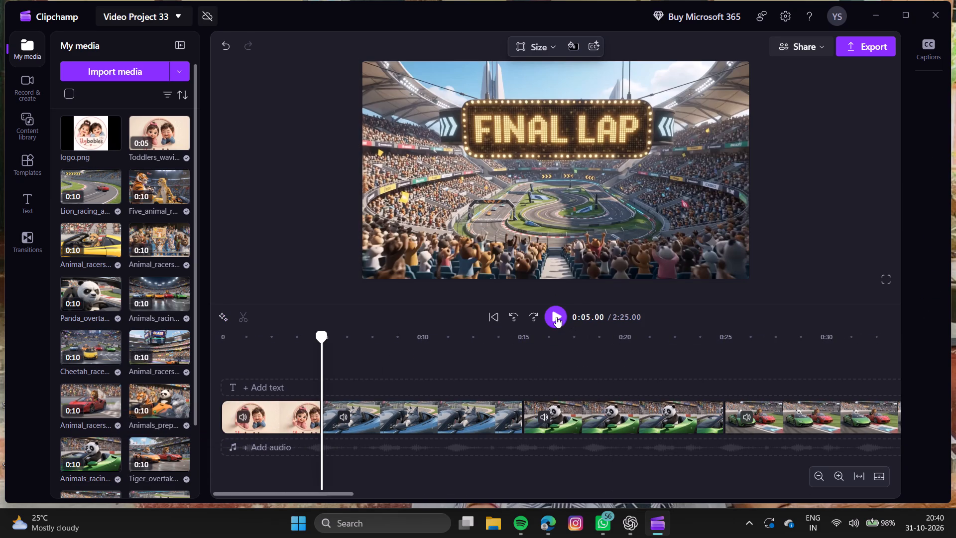
{"action": "left_click", "coordinate": [556, 317]}
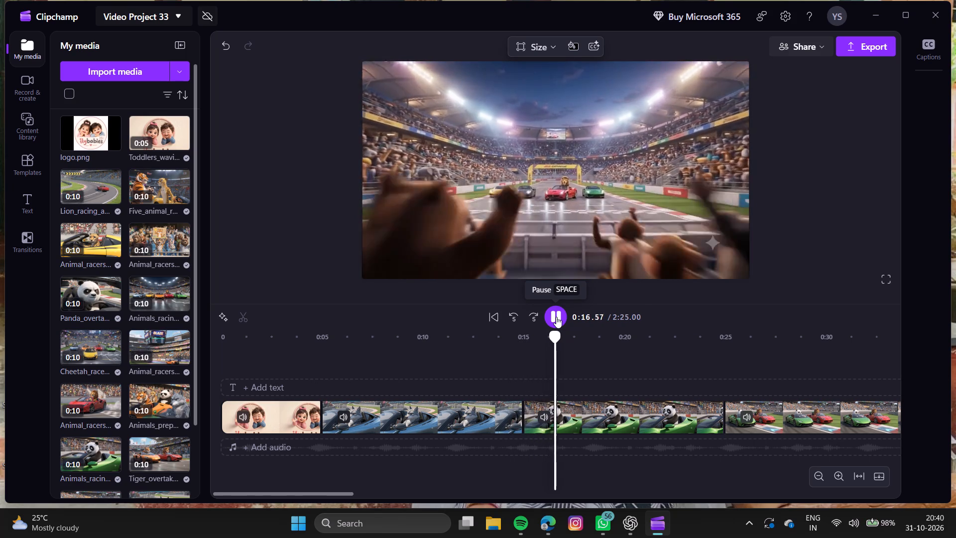
{"action": "scroll", "coordinate": [624, 468], "scroll_direction": "left", "scroll_amount": 1}
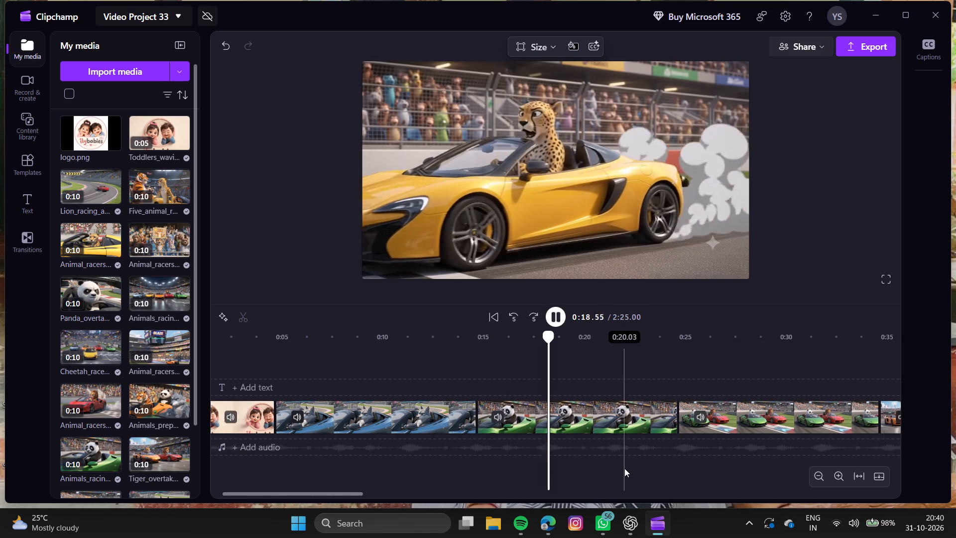
{"action": "scroll", "coordinate": [624, 468], "scroll_direction": "left", "scroll_amount": 2}
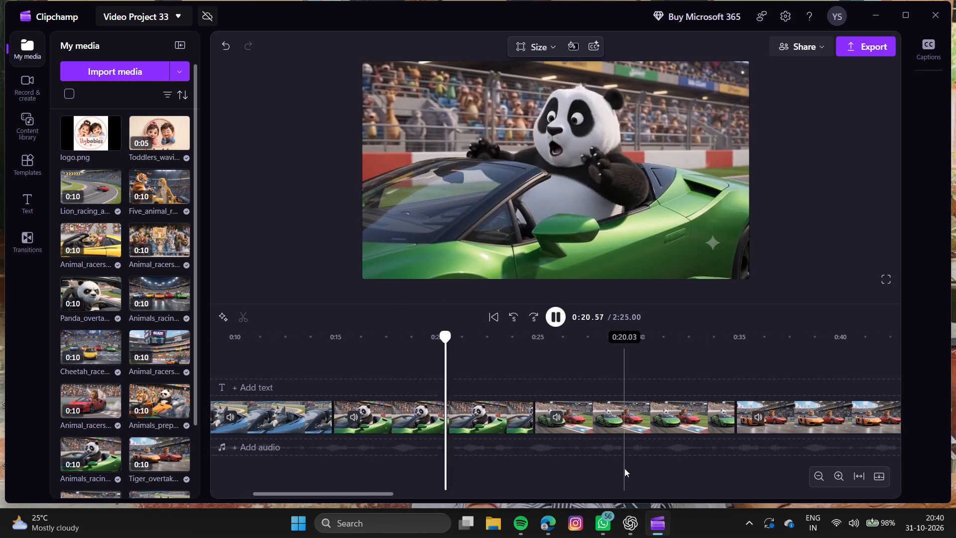
{"action": "scroll", "coordinate": [624, 468], "scroll_direction": "left", "scroll_amount": 1}
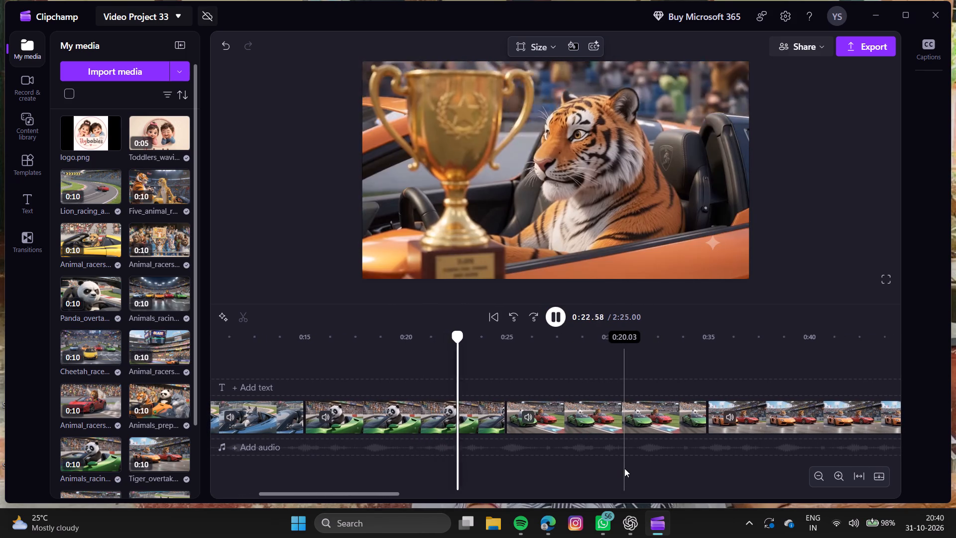
{"action": "scroll", "coordinate": [624, 468], "scroll_direction": "left", "scroll_amount": 2}
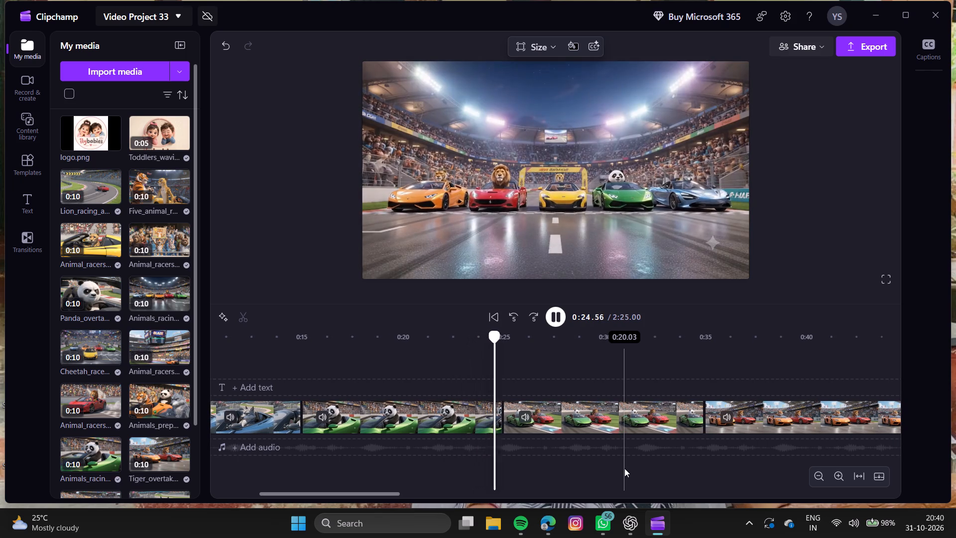
{"action": "scroll", "coordinate": [624, 468], "scroll_direction": "left", "scroll_amount": 1}
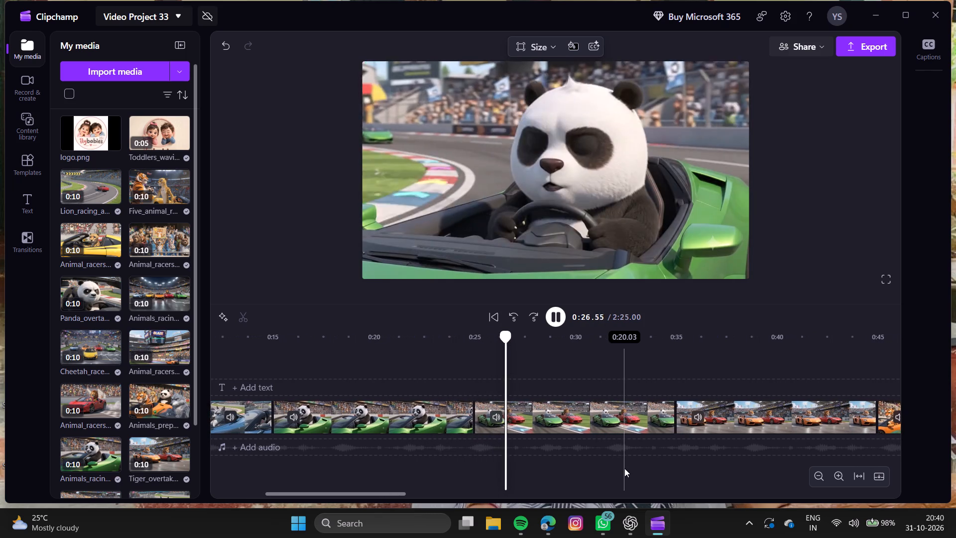
{"action": "scroll", "coordinate": [624, 468], "scroll_direction": "left", "scroll_amount": 2}
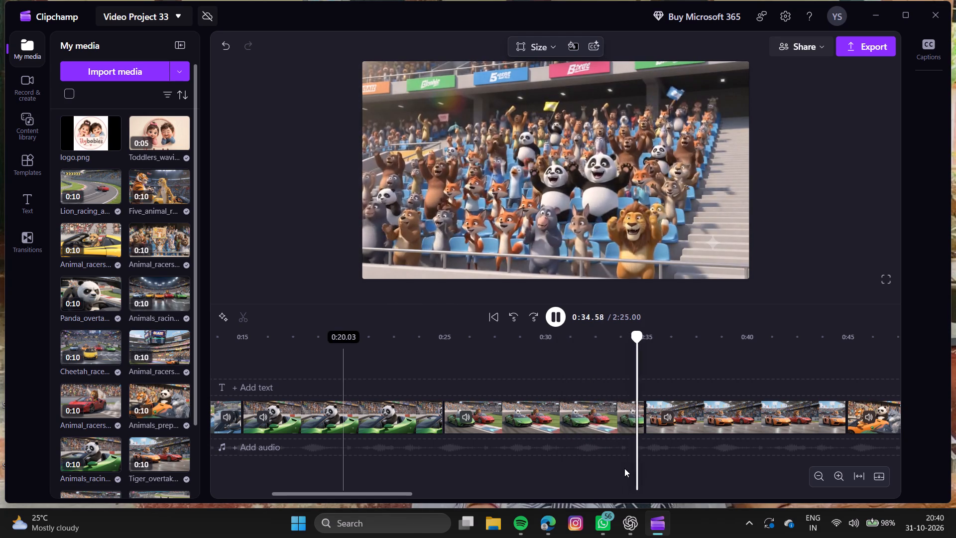
{"action": "scroll", "coordinate": [624, 468], "scroll_direction": "left", "scroll_amount": 1}
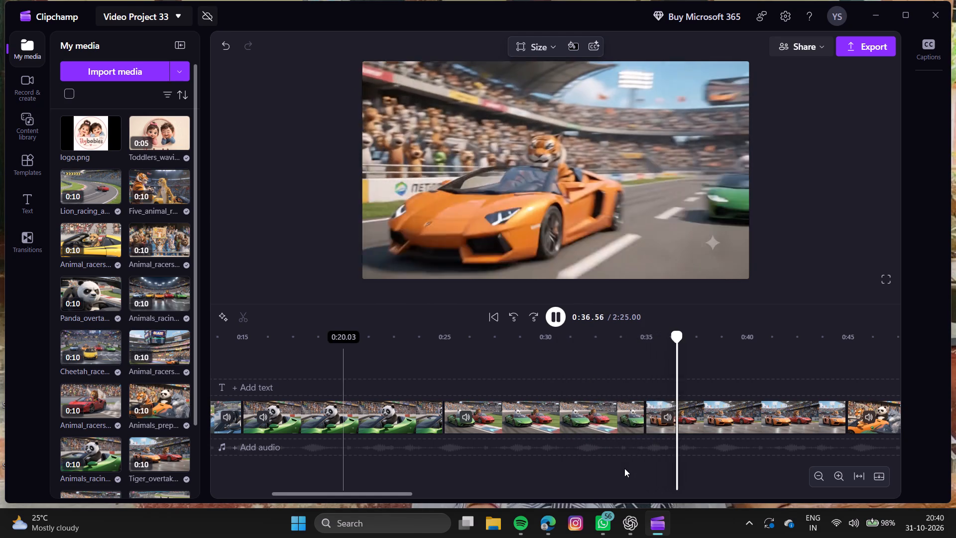
{"action": "scroll", "coordinate": [624, 468], "scroll_direction": "left", "scroll_amount": 2}
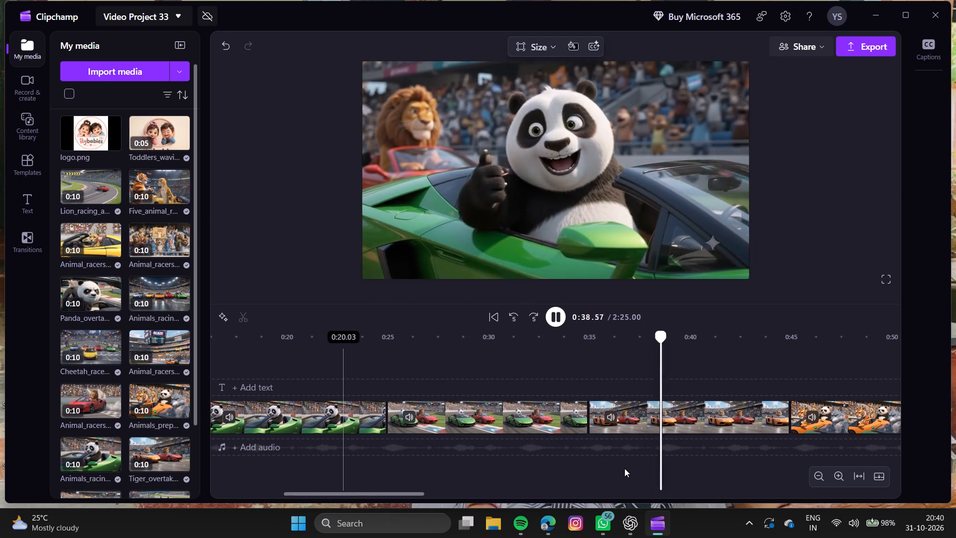
{"action": "scroll", "coordinate": [624, 468], "scroll_direction": "left", "scroll_amount": 1}
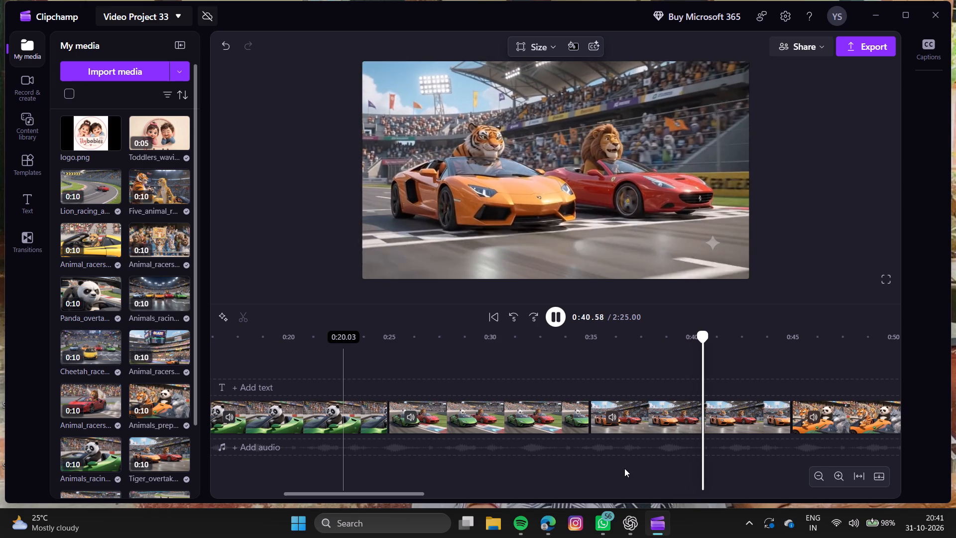
{"action": "scroll", "coordinate": [621, 468], "scroll_direction": "left", "scroll_amount": 2}
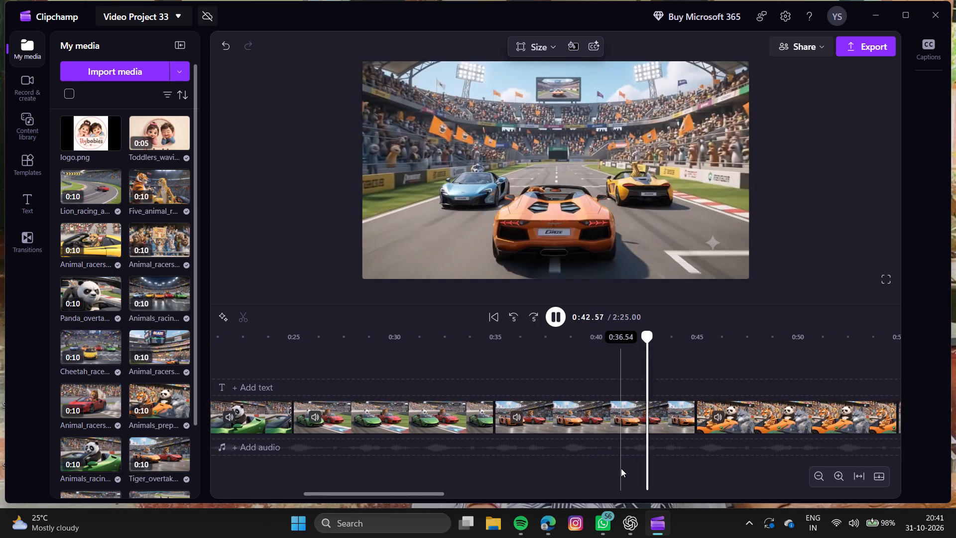
{"action": "scroll", "coordinate": [621, 468], "scroll_direction": "left", "scroll_amount": 1}
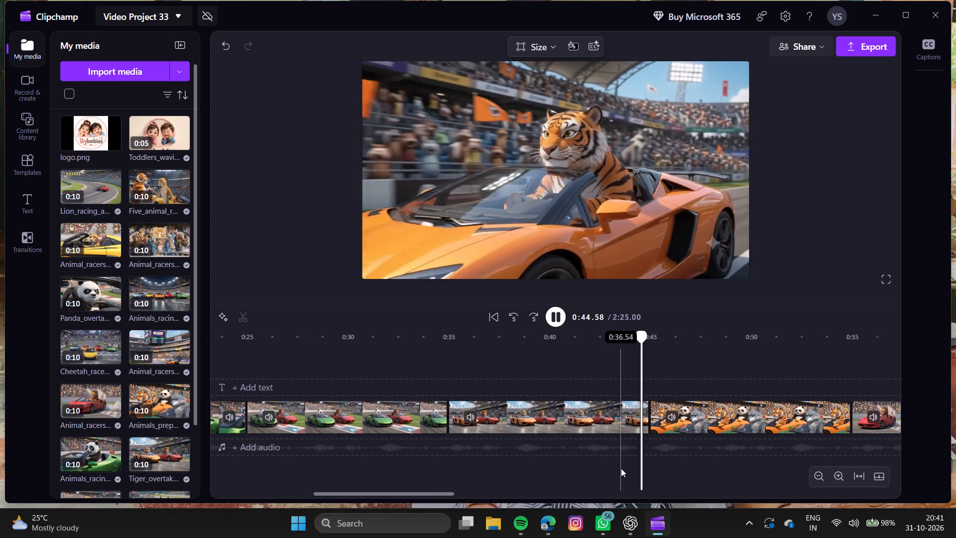
{"action": "scroll", "coordinate": [621, 468], "scroll_direction": "left", "scroll_amount": 1}
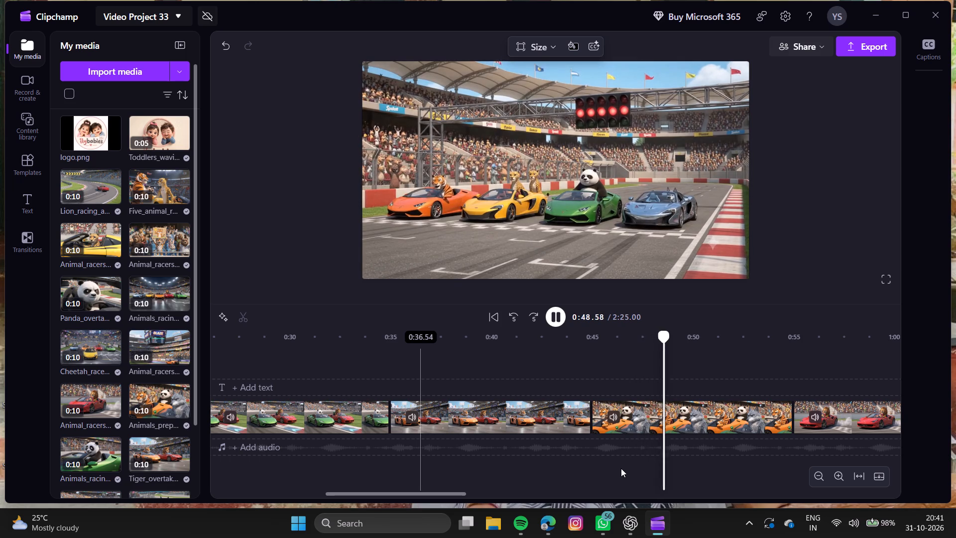
Move the Animals_prep… clip with the tiger and panda to 0:25, directly after the clip of the panda in the green car.
{"action": "left_click_drag", "start_coordinate": [663, 420], "coordinate": [589, 410]}
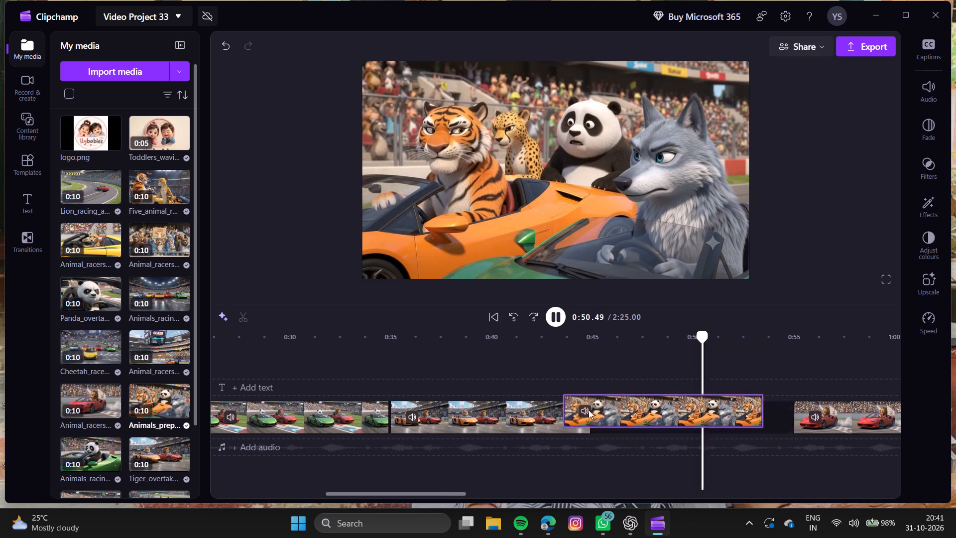
{"action": "left_click_drag", "start_coordinate": [589, 410], "coordinate": [300, 417]}
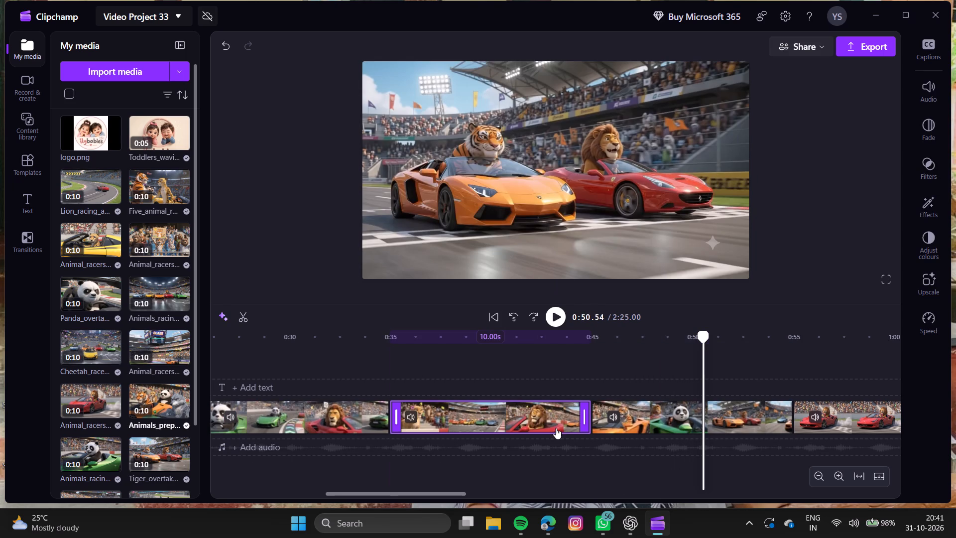
{"action": "left_click_drag", "start_coordinate": [497, 415], "coordinate": [229, 409]}
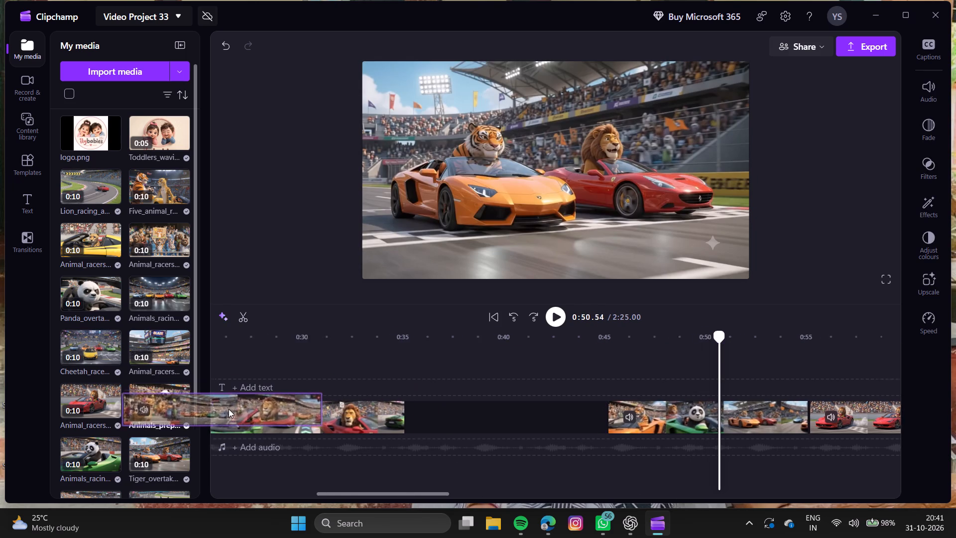
{"action": "left_click_drag", "start_coordinate": [229, 409], "coordinate": [228, 412]}
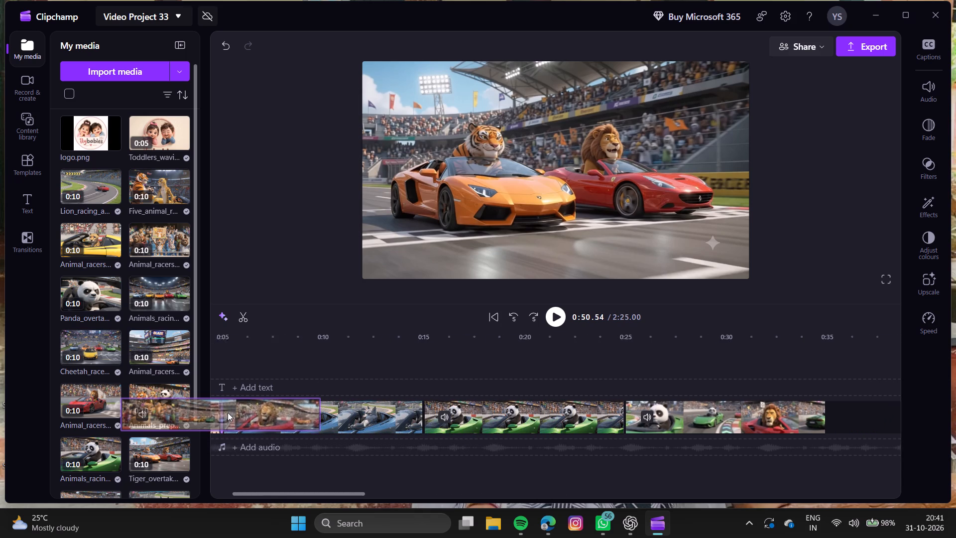
{"action": "left_click_drag", "start_coordinate": [228, 412], "coordinate": [286, 453]}
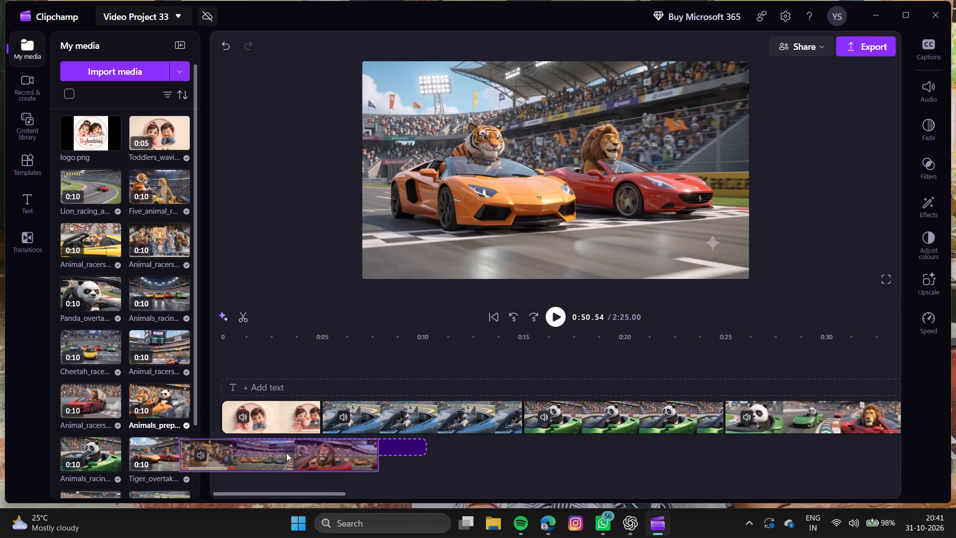
{"action": "left_click_drag", "start_coordinate": [286, 453], "coordinate": [519, 434]}
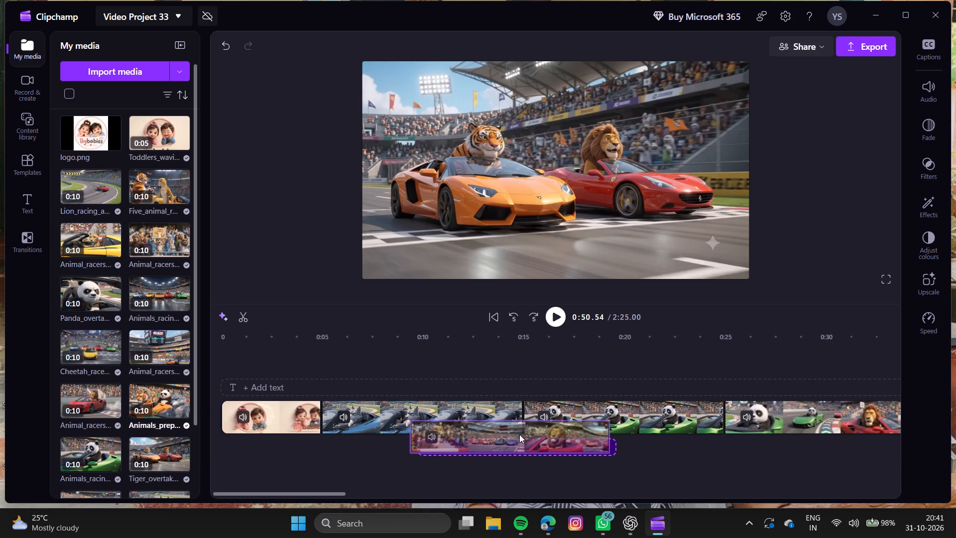
{"action": "left_click_drag", "start_coordinate": [519, 434], "coordinate": [660, 419]}
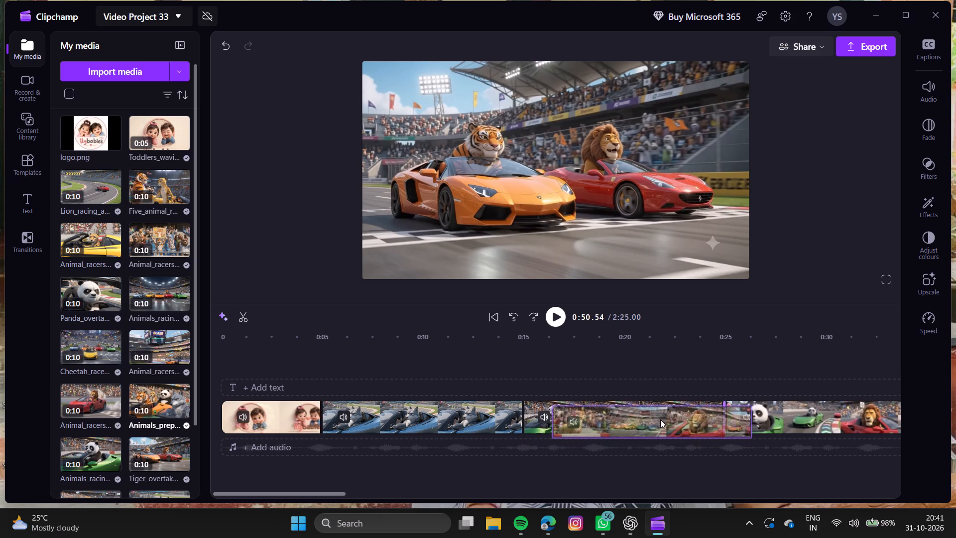
{"action": "left_click_drag", "start_coordinate": [660, 419], "coordinate": [661, 419]}
{"action": "left_click_drag", "start_coordinate": [668, 363], "coordinate": [553, 320]}
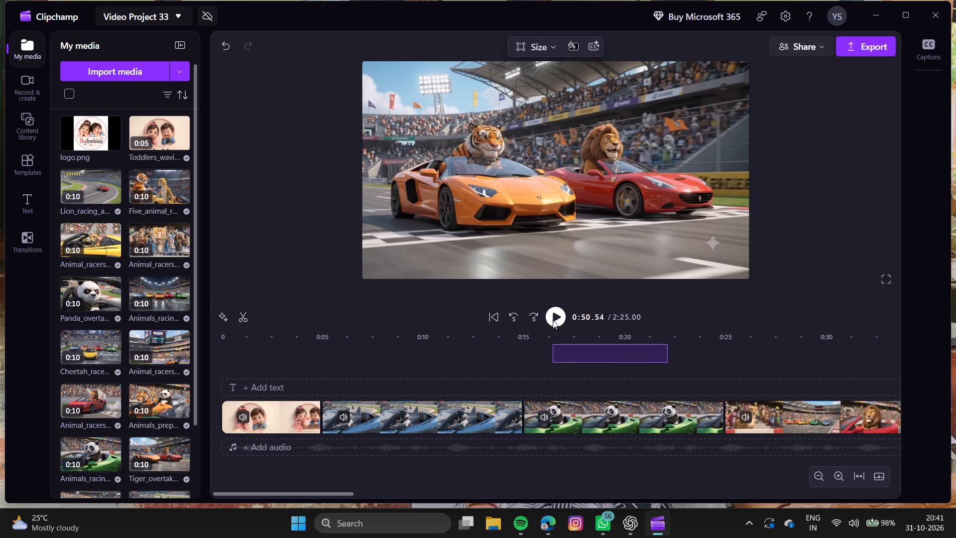
{"action": "left_click_drag", "start_coordinate": [553, 320], "coordinate": [565, 330]}
Play the rearranged sequence from 0:21, jumping between 0:15, 0:45 and 0:25, and examine how the opening racing clips connect.
{"action": "left_click", "coordinate": [654, 351]}
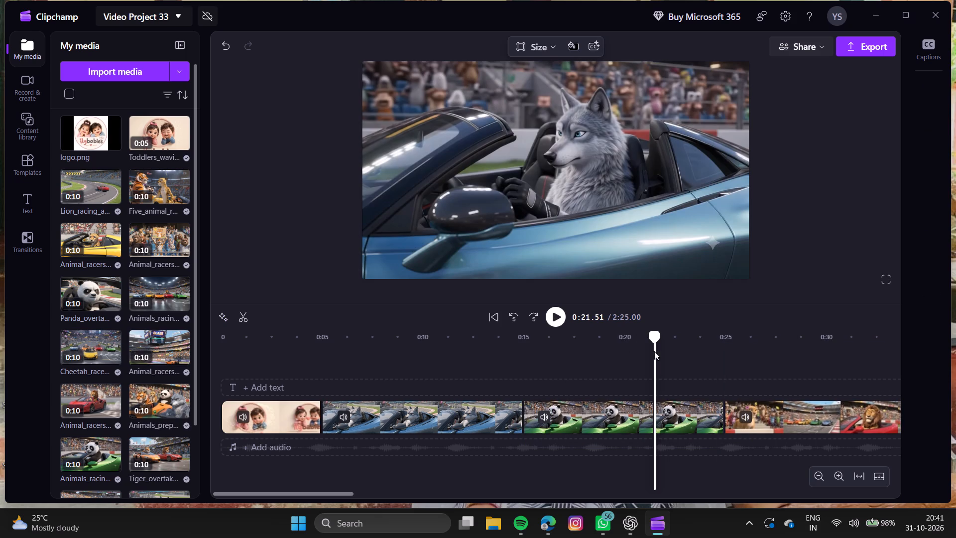
{"action": "left_click", "coordinate": [555, 314]}
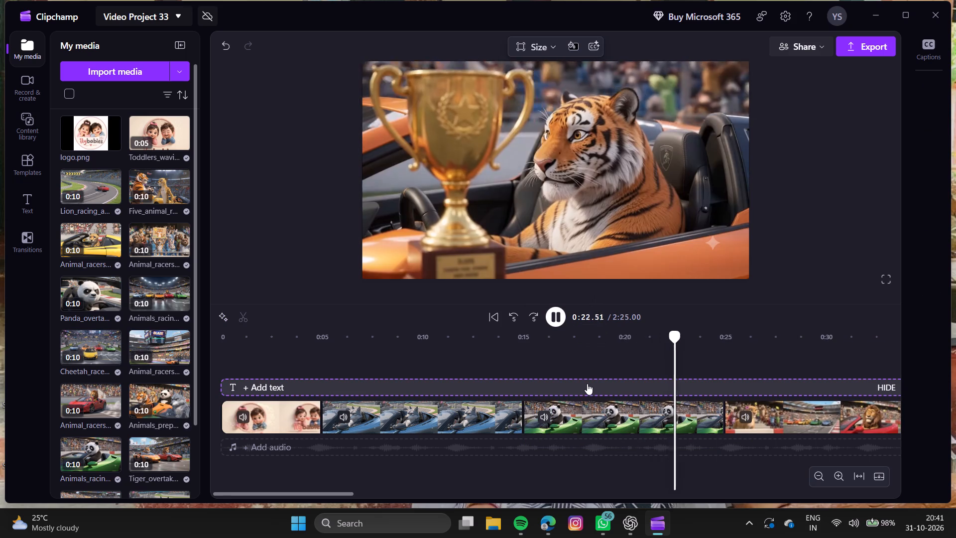
{"action": "scroll", "coordinate": [587, 384], "scroll_direction": "left", "scroll_amount": 1}
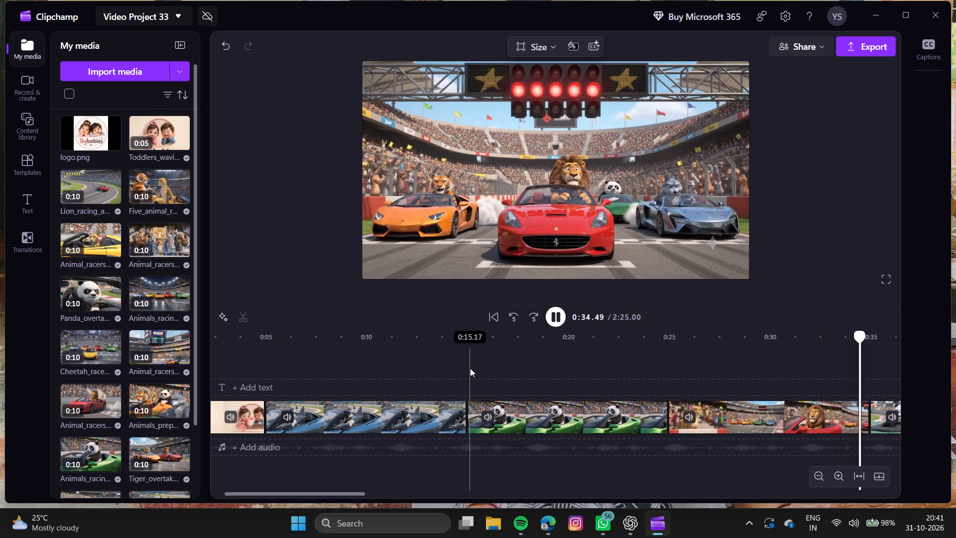
{"action": "left_click", "coordinate": [470, 368]}
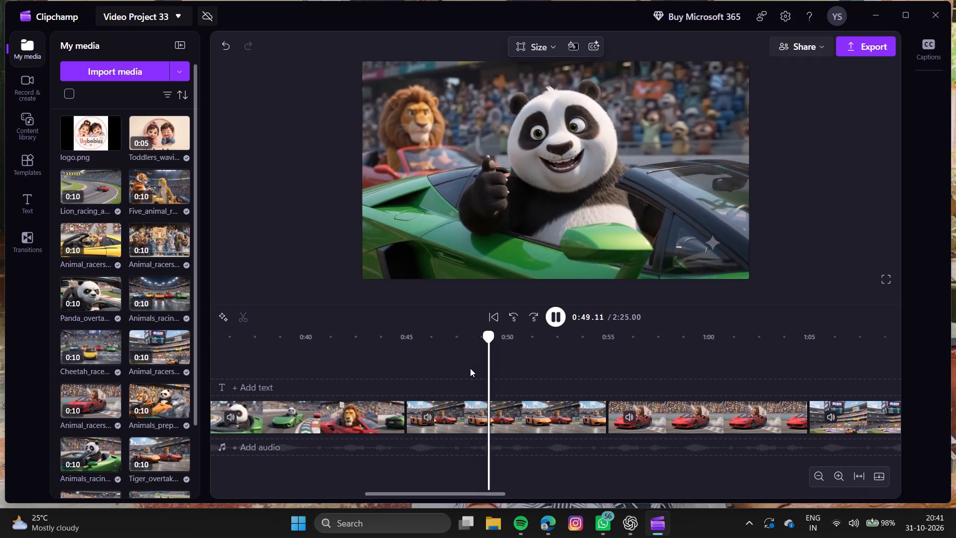
{"action": "left_click", "coordinate": [416, 364]}
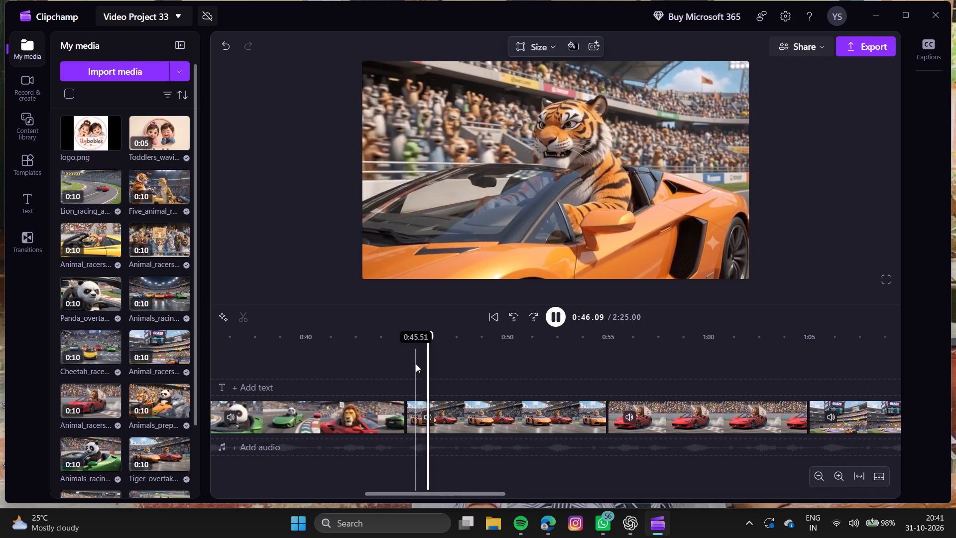
{"action": "scroll", "coordinate": [416, 364], "scroll_direction": "right", "scroll_amount": 1}
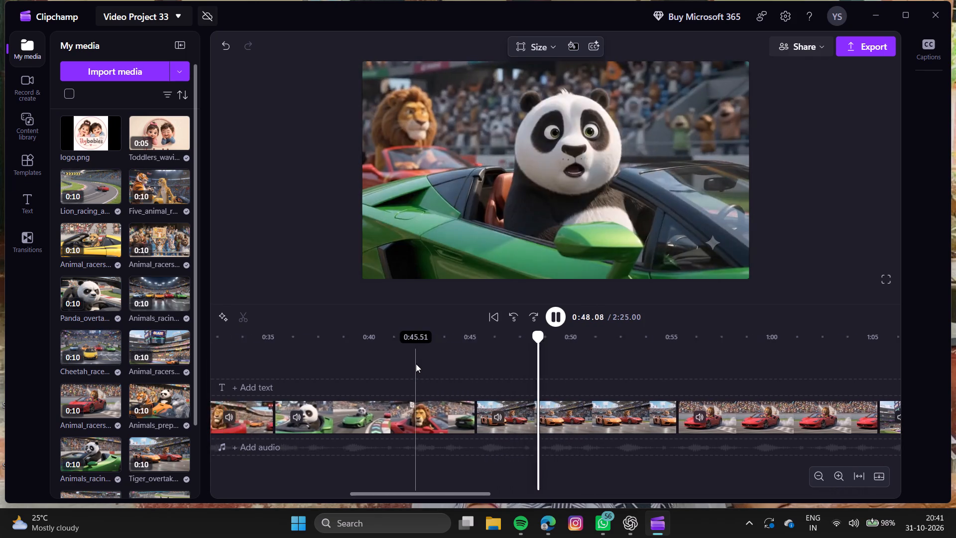
{"action": "scroll", "coordinate": [416, 364], "scroll_direction": "right", "scroll_amount": 2}
{"action": "left_click", "coordinate": [370, 366]}
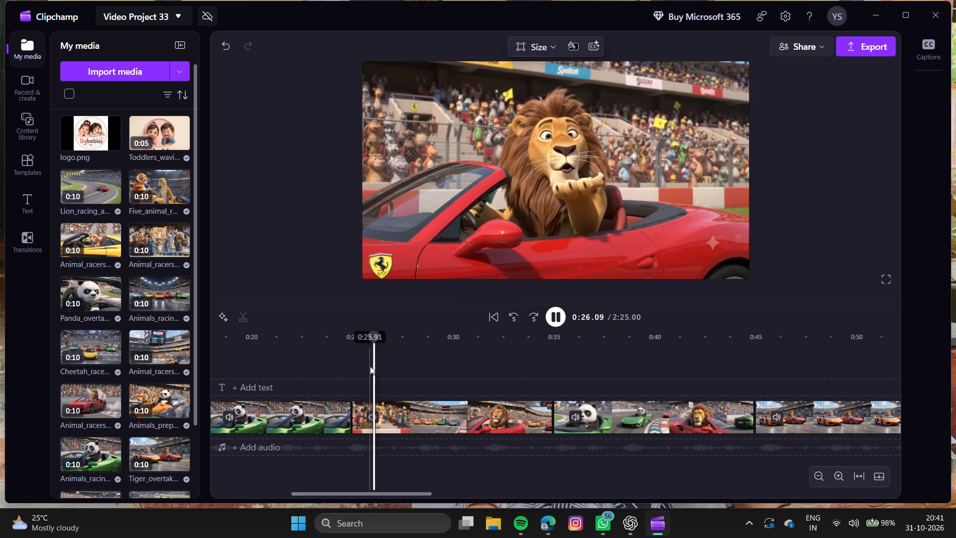
{"action": "scroll", "coordinate": [370, 366], "scroll_direction": "right", "scroll_amount": 1}
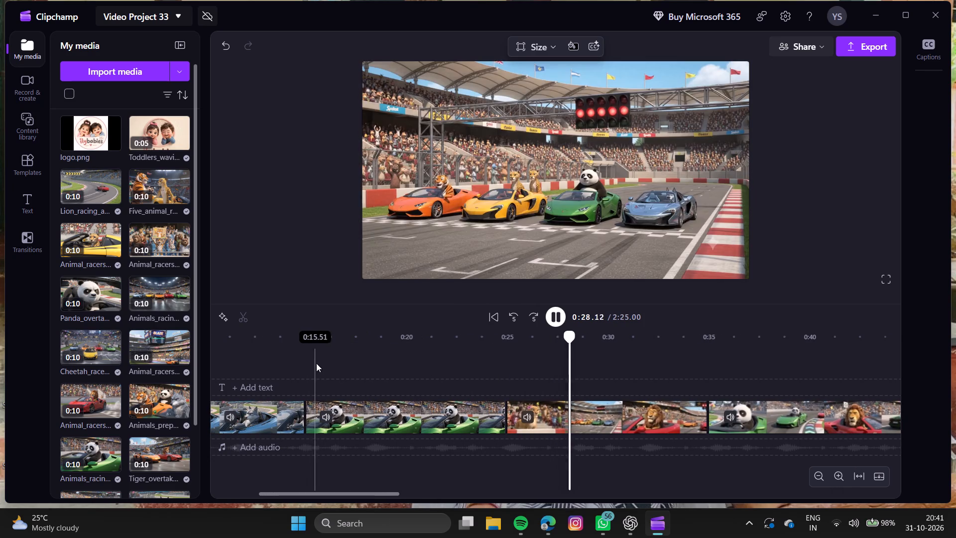
Play from 0:15 and skip ahead through 0:38, 0:46 and 0:56 to examine which racing clip fits after the Animals_prep… clip.
{"action": "left_click", "coordinate": [316, 363]}
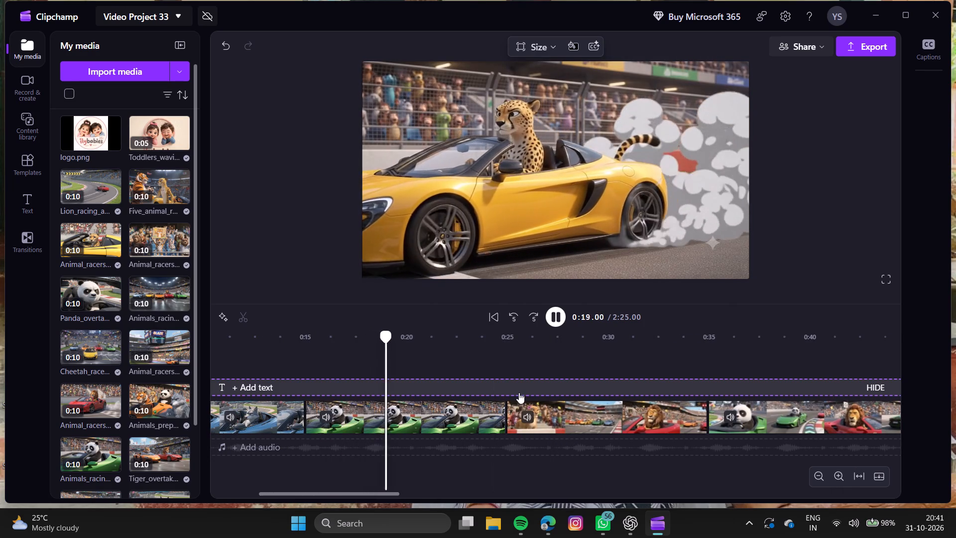
{"action": "scroll", "coordinate": [519, 393], "scroll_direction": "left", "scroll_amount": 1}
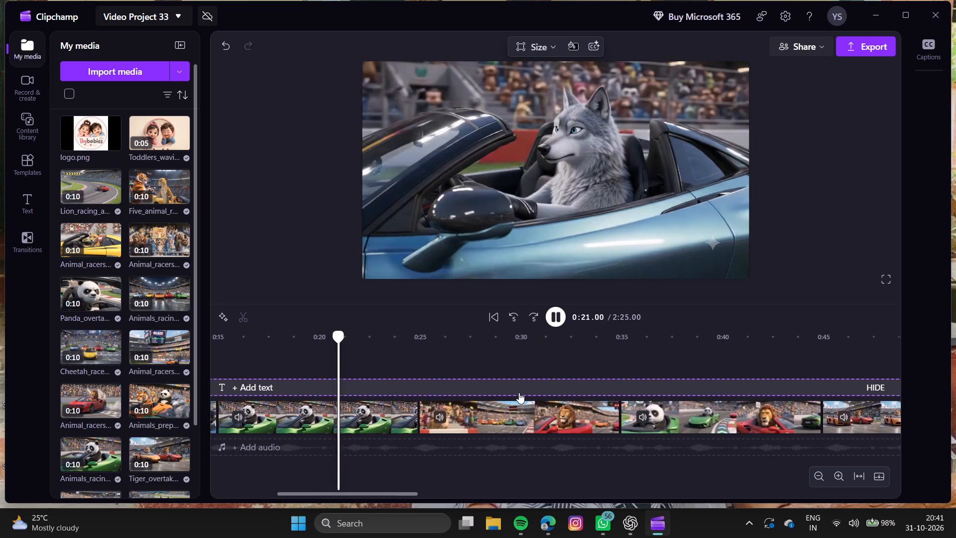
{"action": "scroll", "coordinate": [519, 393], "scroll_direction": "left", "scroll_amount": 1}
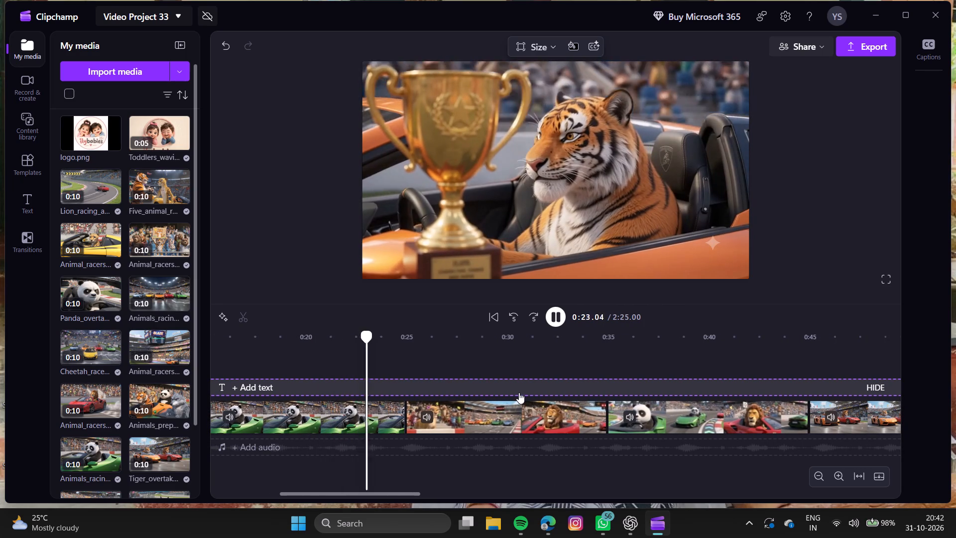
{"action": "scroll", "coordinate": [519, 393], "scroll_direction": "left", "scroll_amount": 3}
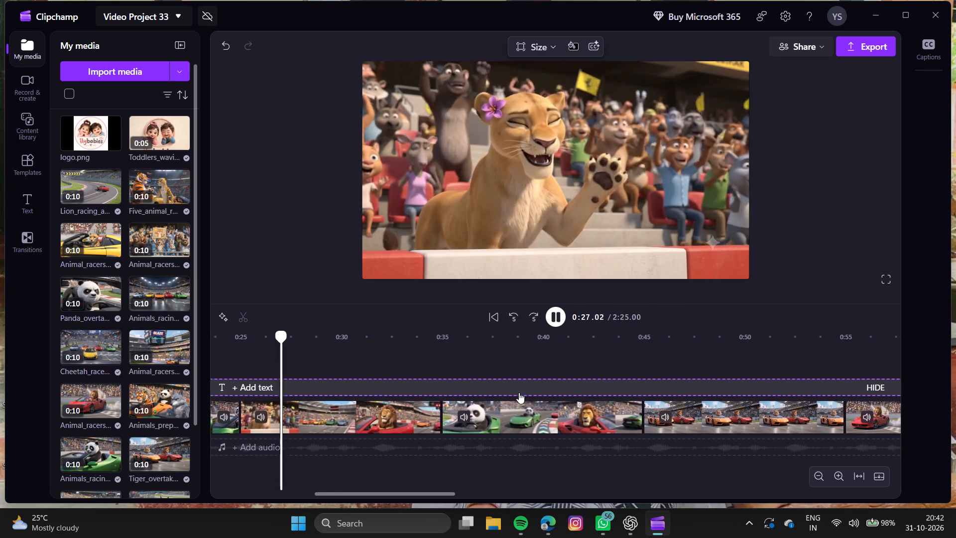
{"action": "scroll", "coordinate": [519, 393], "scroll_direction": "left", "scroll_amount": 1}
{"action": "left_click", "coordinate": [501, 364]}
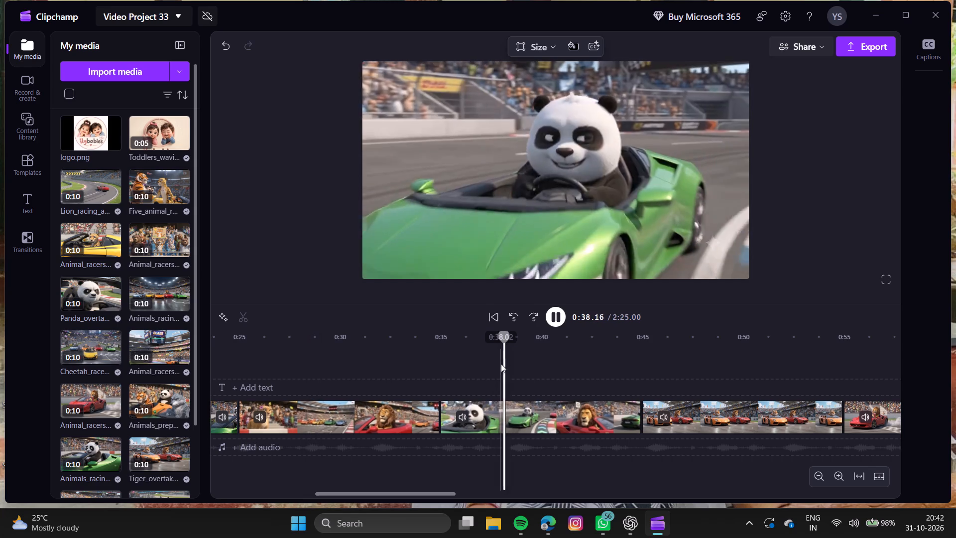
{"action": "scroll", "coordinate": [501, 364], "scroll_direction": "left", "scroll_amount": 1}
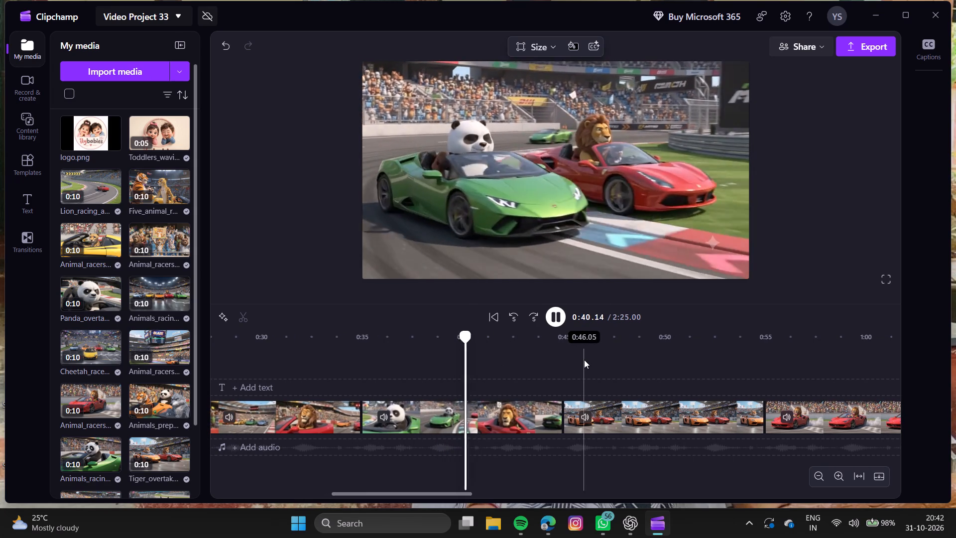
{"action": "left_click", "coordinate": [584, 360]}
{"action": "scroll", "coordinate": [584, 360], "scroll_direction": "left", "scroll_amount": 2}
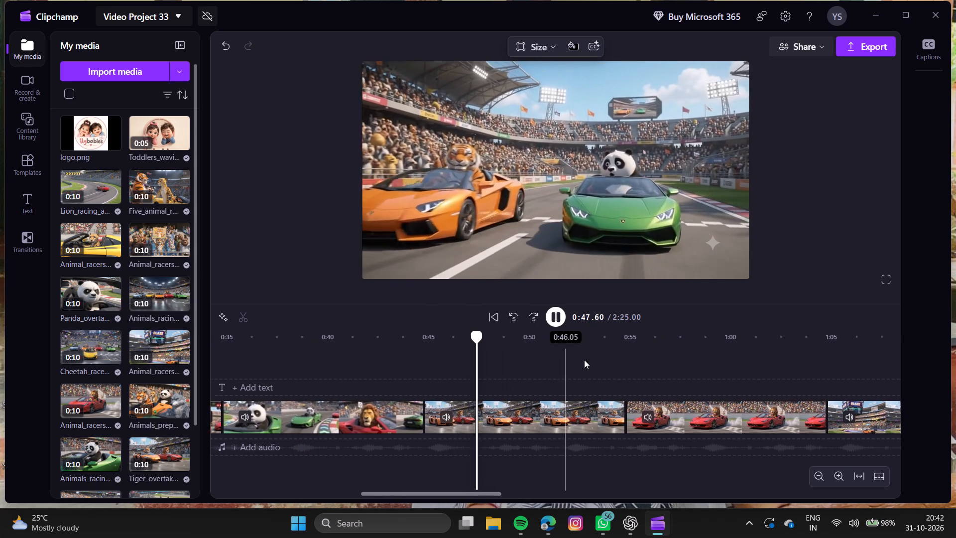
{"action": "scroll", "coordinate": [584, 360], "scroll_direction": "left", "scroll_amount": 1}
{"action": "left_click", "coordinate": [593, 360]}
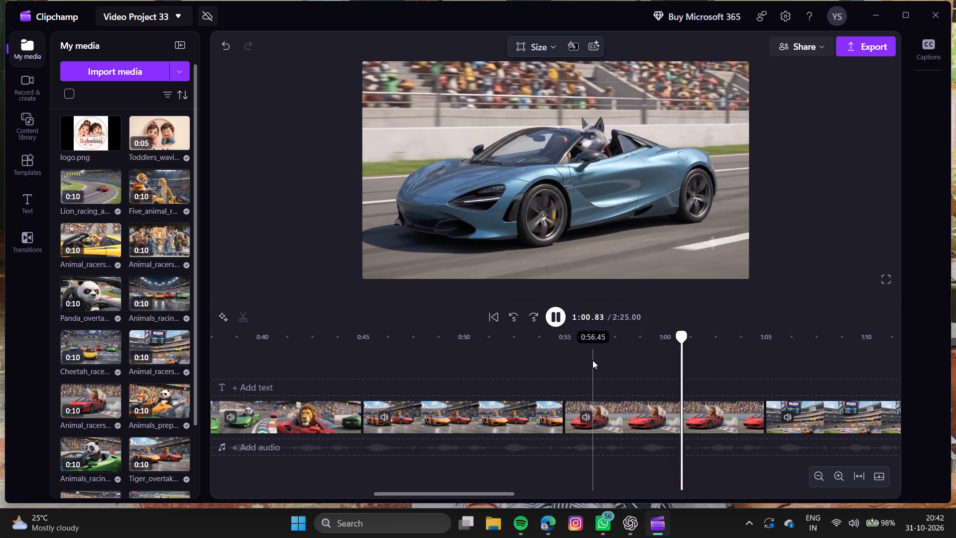
{"action": "scroll", "coordinate": [593, 360], "scroll_direction": "left", "scroll_amount": 1}
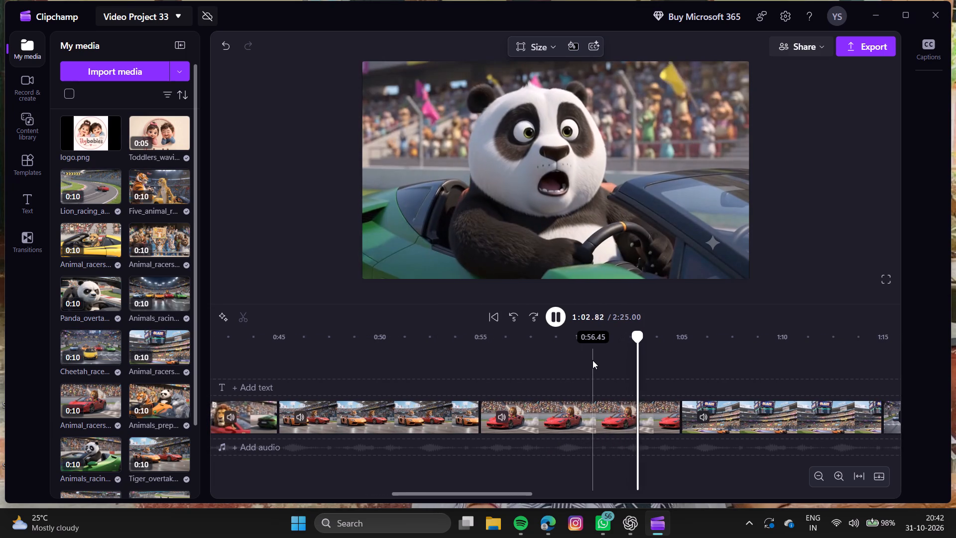
Move the Animal_racers… clip with the lion in the red car to 0:35, directly after the Animals_prep… clip.
{"action": "left_click_drag", "start_coordinate": [565, 408], "coordinate": [221, 408]}
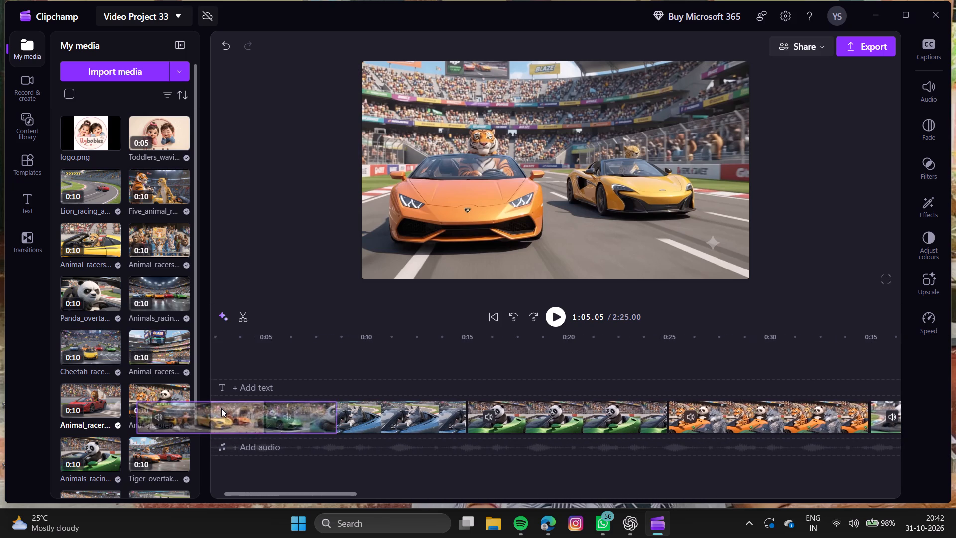
{"action": "left_click_drag", "start_coordinate": [221, 408], "coordinate": [525, 427]}
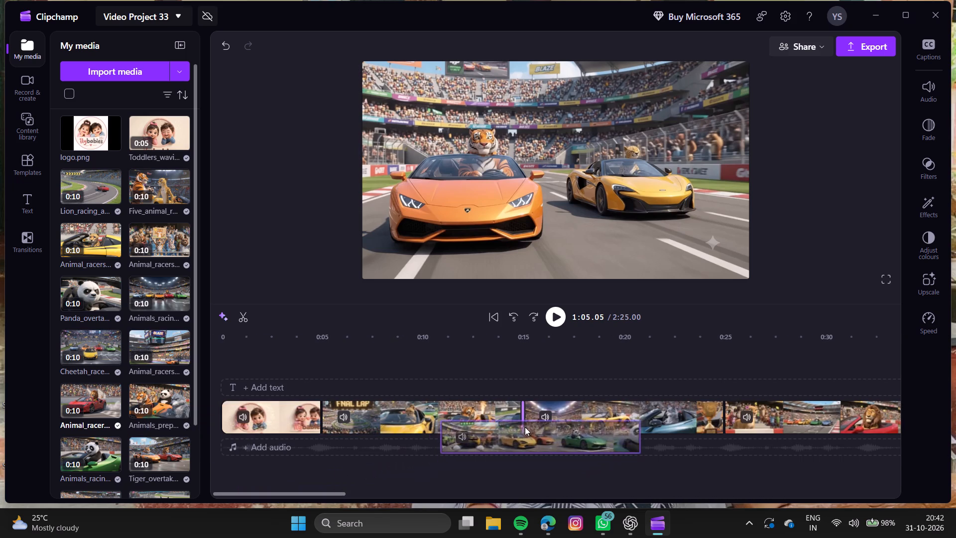
{"action": "left_click_drag", "start_coordinate": [525, 427], "coordinate": [746, 423]}
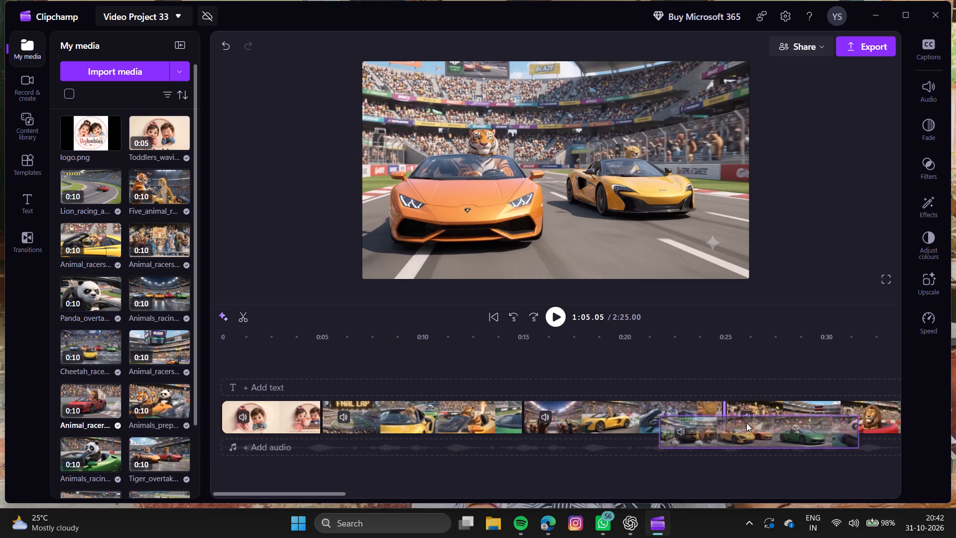
{"action": "left_click_drag", "start_coordinate": [746, 423], "coordinate": [580, 462]}
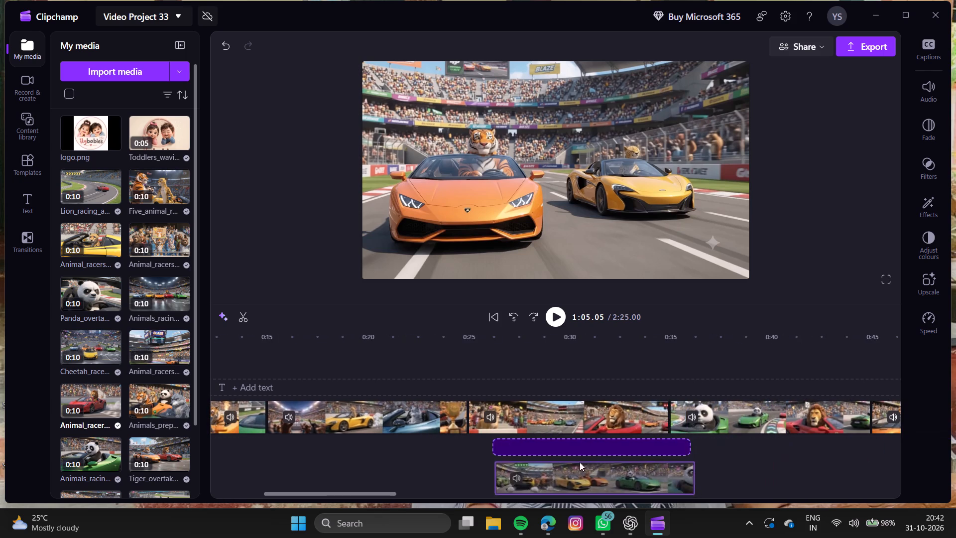
{"action": "left_click_drag", "start_coordinate": [580, 462], "coordinate": [629, 409]}
Play the sequence from 0:35, skipping ahead past 0:55 and 1:05 up to about 1:26, and examine how the racing clips connect.
{"action": "left_click", "coordinate": [675, 357]}
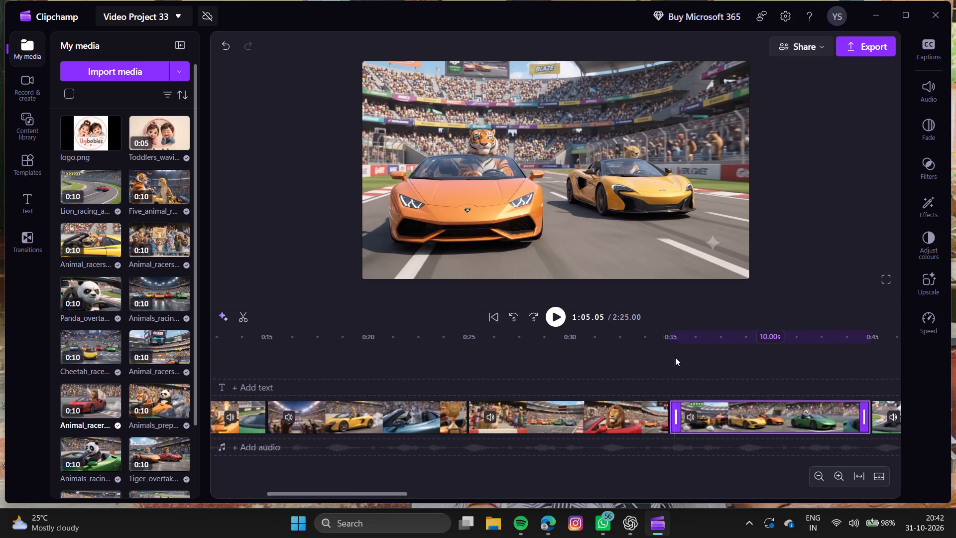
{"action": "left_click", "coordinate": [557, 322]}
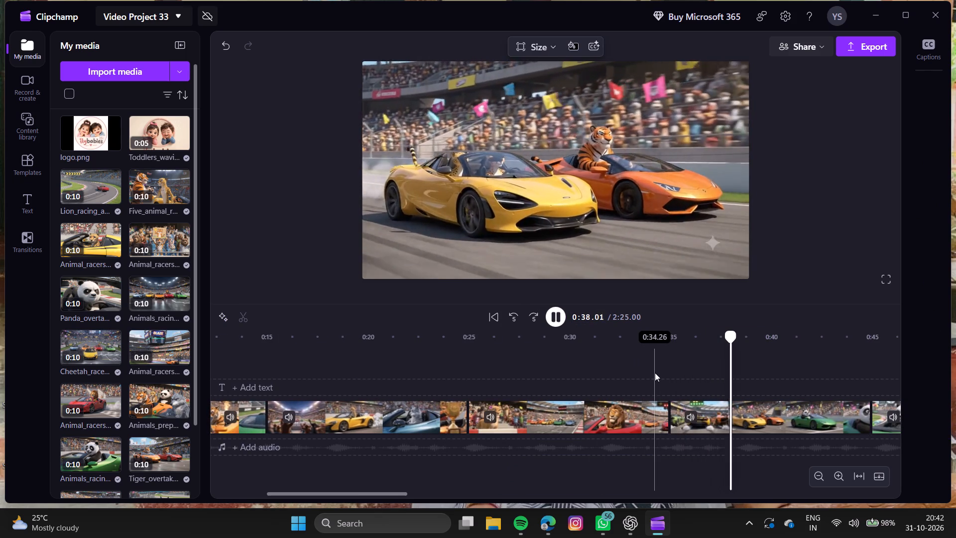
{"action": "scroll", "coordinate": [655, 373], "scroll_direction": "left", "scroll_amount": 1}
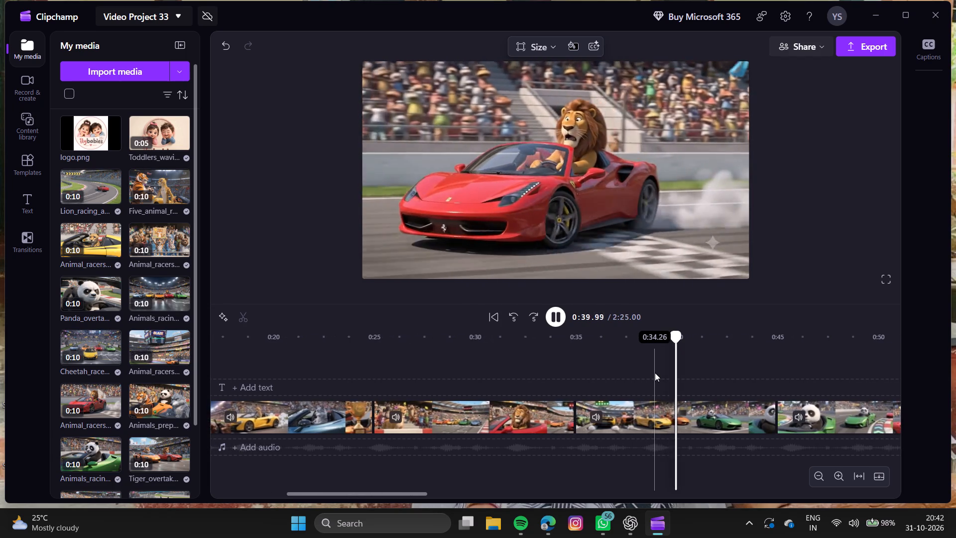
{"action": "scroll", "coordinate": [655, 373], "scroll_direction": "left", "scroll_amount": 1}
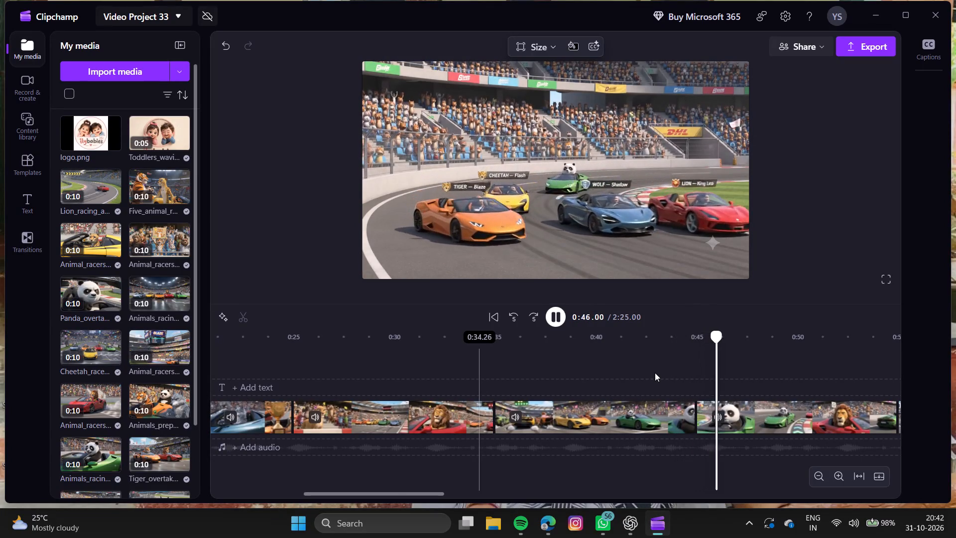
{"action": "scroll", "coordinate": [655, 373], "scroll_direction": "left", "scroll_amount": 1}
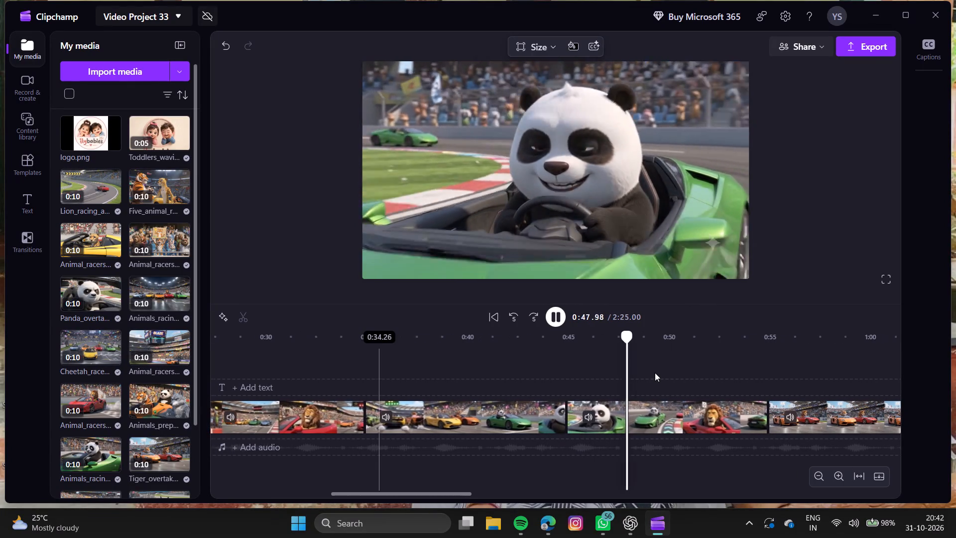
{"action": "scroll", "coordinate": [655, 373], "scroll_direction": "left", "scroll_amount": 1}
{"action": "left_click", "coordinate": [773, 373]}
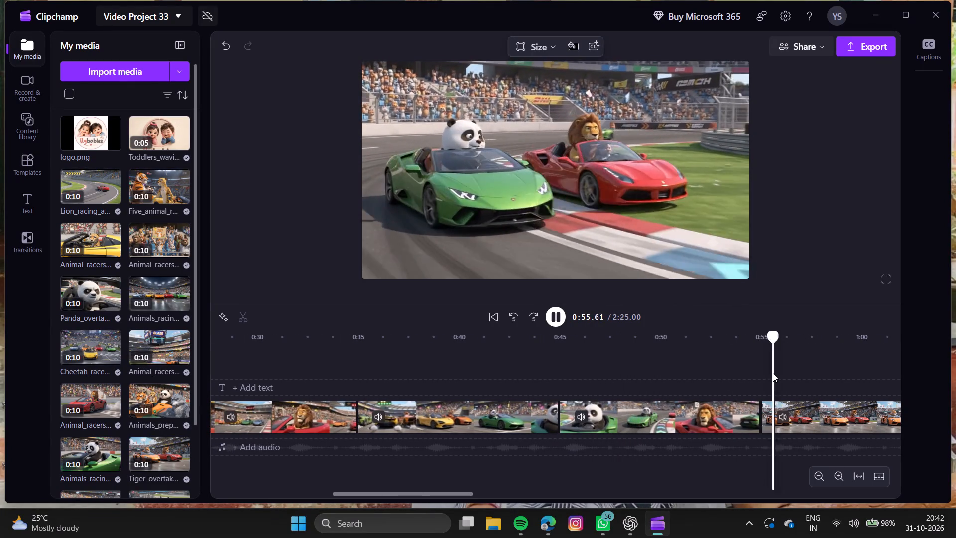
{"action": "scroll", "coordinate": [773, 373], "scroll_direction": "left", "scroll_amount": 2}
{"action": "left_click", "coordinate": [650, 381]}
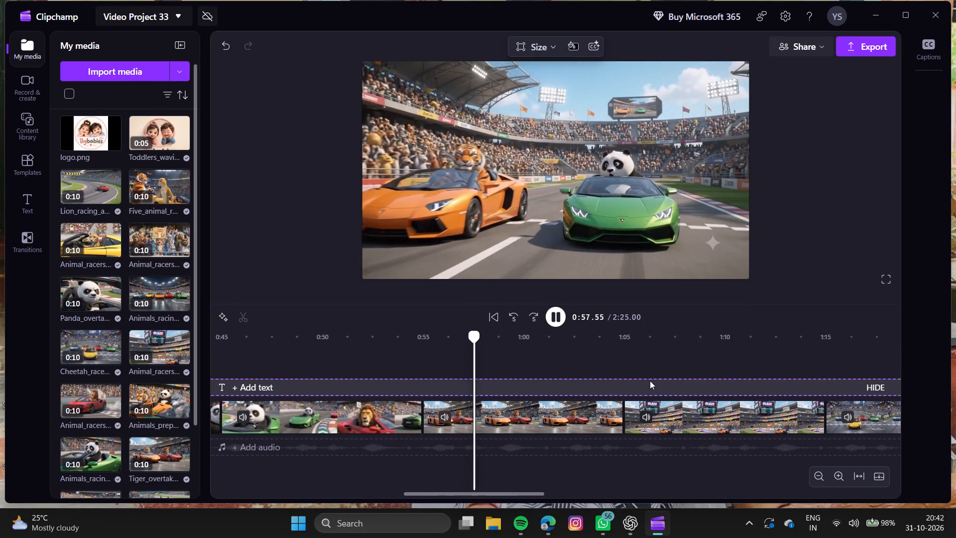
{"action": "scroll", "coordinate": [650, 381], "scroll_direction": "left", "scroll_amount": 1}
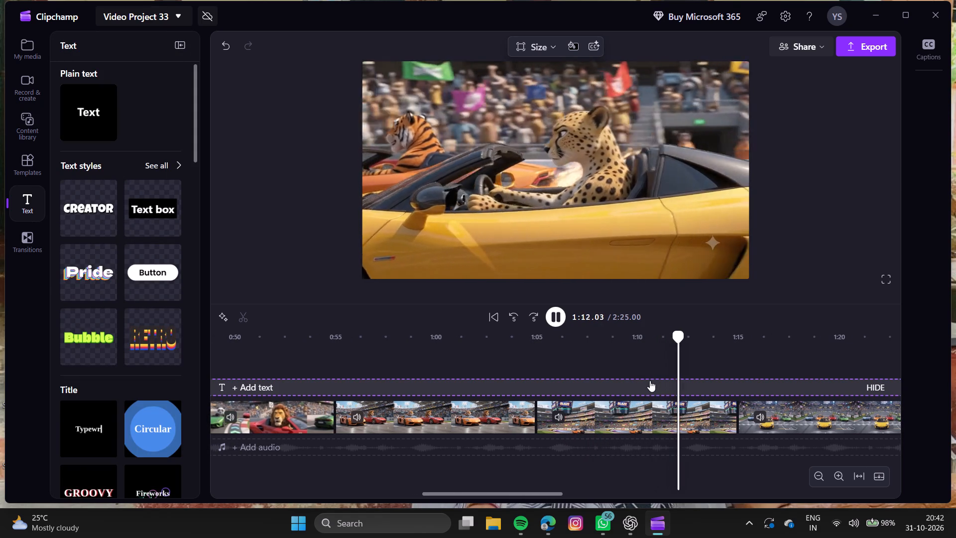
{"action": "scroll", "coordinate": [650, 381], "scroll_direction": "left", "scroll_amount": 1}
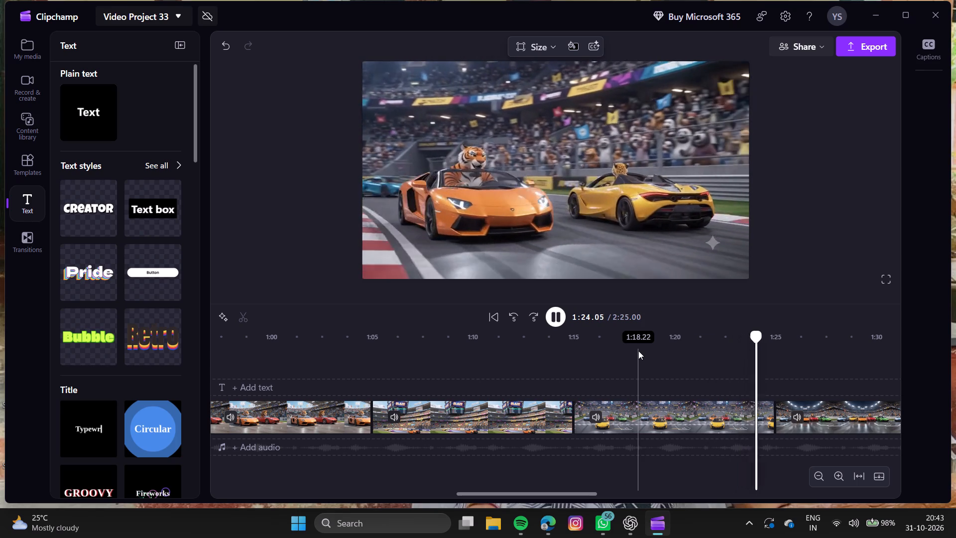
{"action": "scroll", "coordinate": [638, 351], "scroll_direction": "left", "scroll_amount": 1}
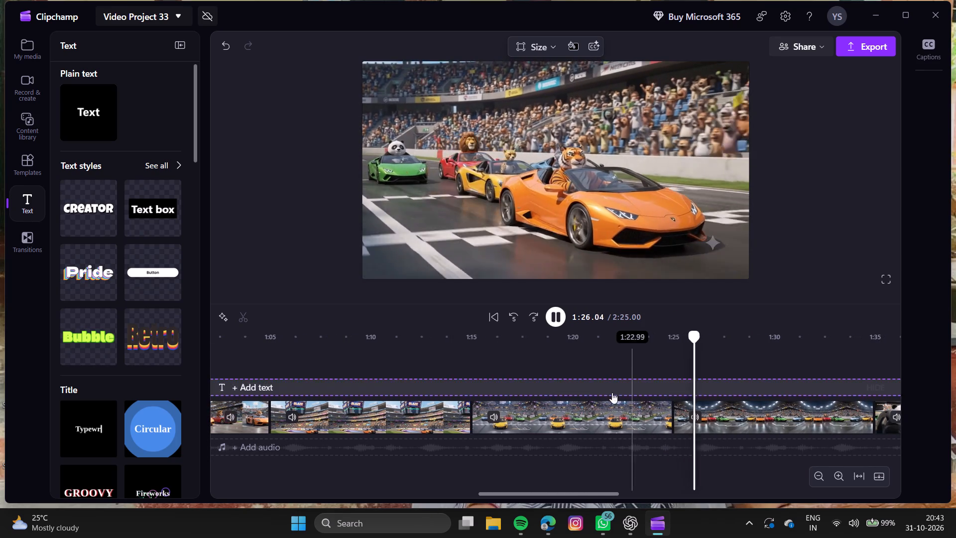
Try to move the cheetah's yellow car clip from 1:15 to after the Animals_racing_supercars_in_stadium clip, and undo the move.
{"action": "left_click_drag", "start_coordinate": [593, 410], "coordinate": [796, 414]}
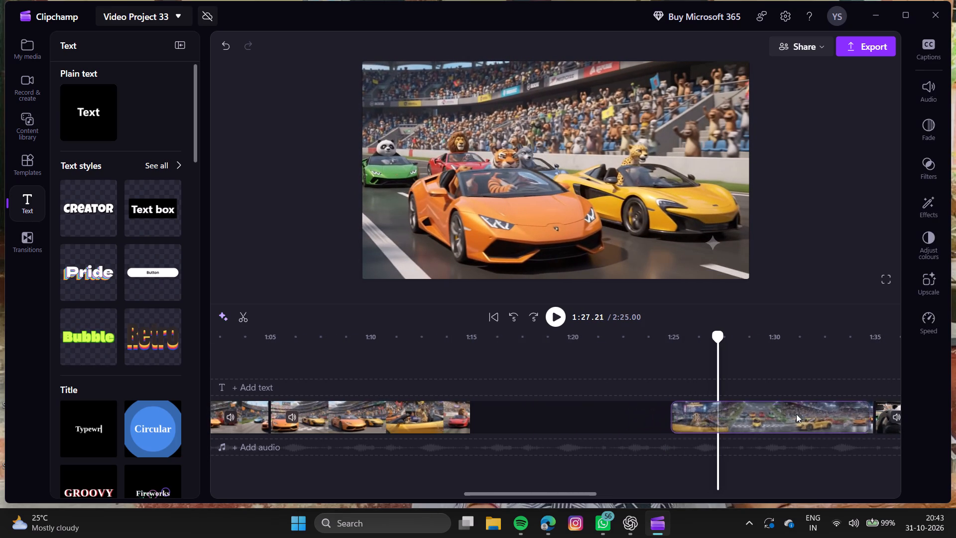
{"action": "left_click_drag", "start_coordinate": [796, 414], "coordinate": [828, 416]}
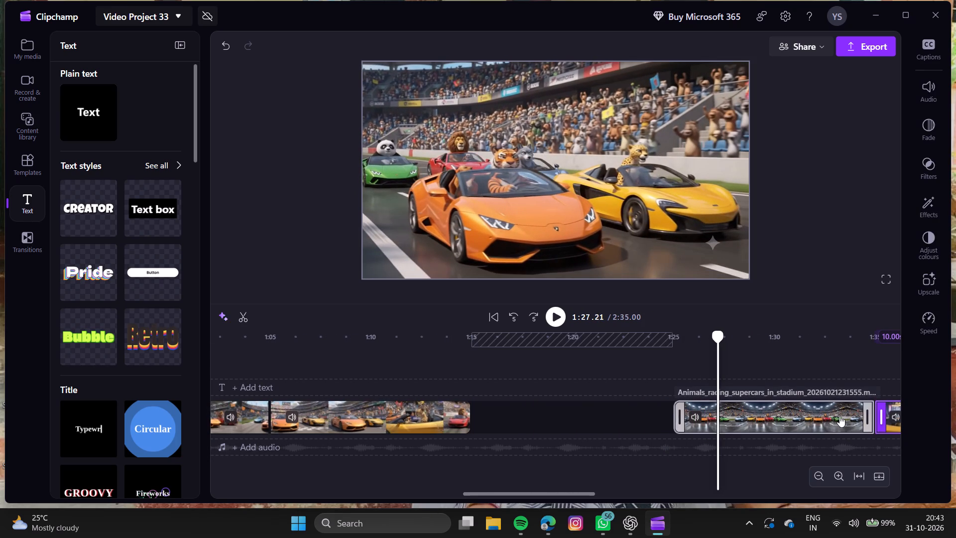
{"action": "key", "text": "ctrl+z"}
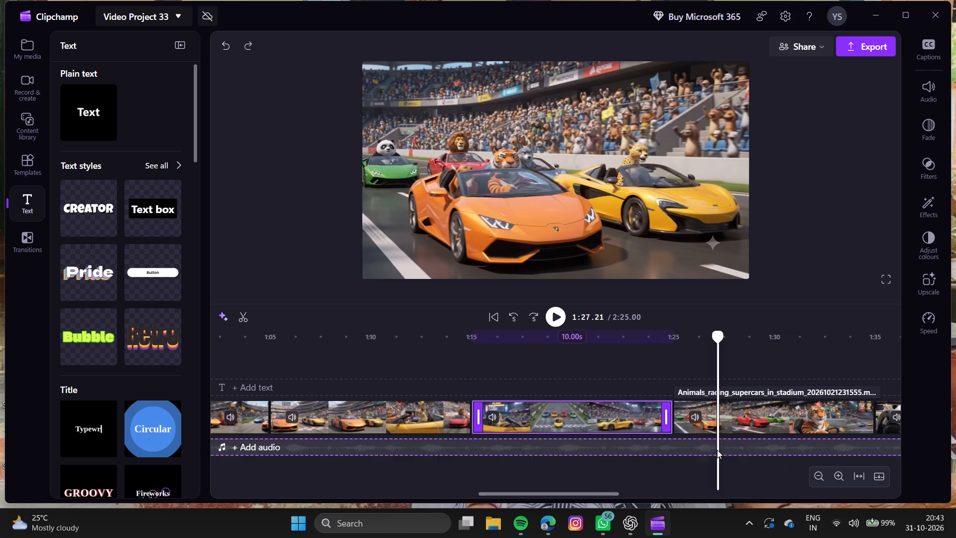
Swap the order of the two clips by moving the cheetah clip to 1:35 and the Animals_racing_supercars_in_stadium clip to 1:15.
{"action": "left_click_drag", "start_coordinate": [594, 410], "coordinate": [833, 414]}
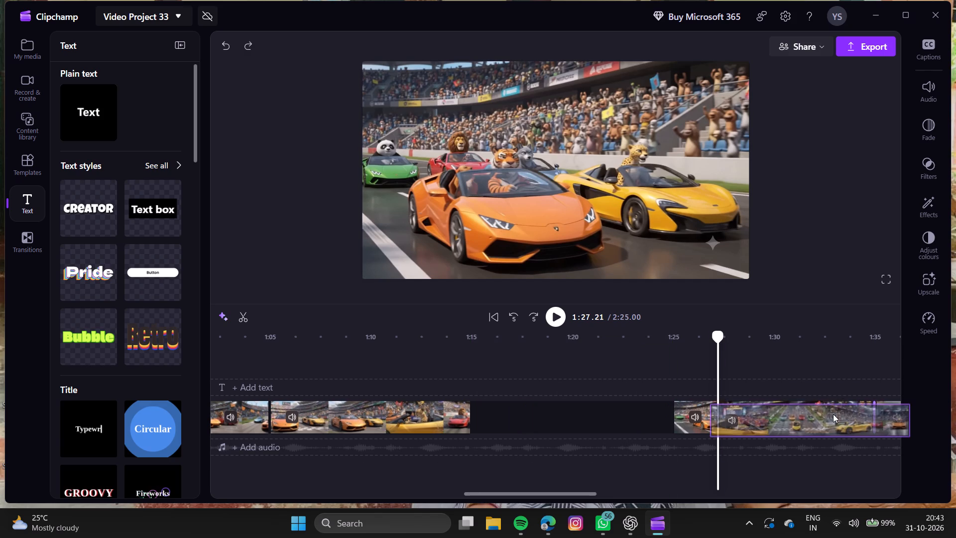
{"action": "left_click_drag", "start_coordinate": [833, 414], "coordinate": [851, 412]}
{"action": "left_click_drag", "start_coordinate": [809, 414], "coordinate": [611, 430]}
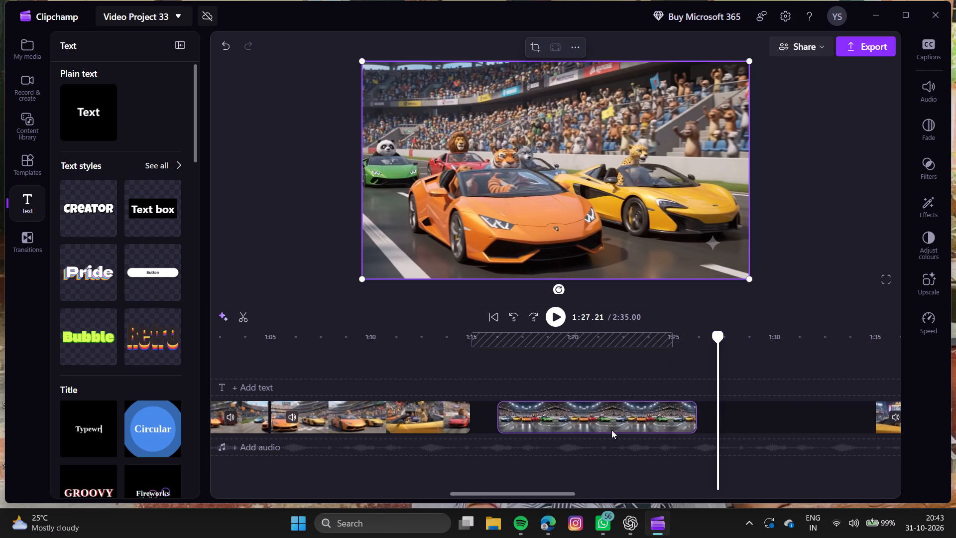
{"action": "left_click_drag", "start_coordinate": [611, 430], "coordinate": [599, 432]}
Preview the stadium clip from 1:15 and move the cheetah clip to 1:25, directly after it.
{"action": "left_click", "coordinate": [471, 369]}
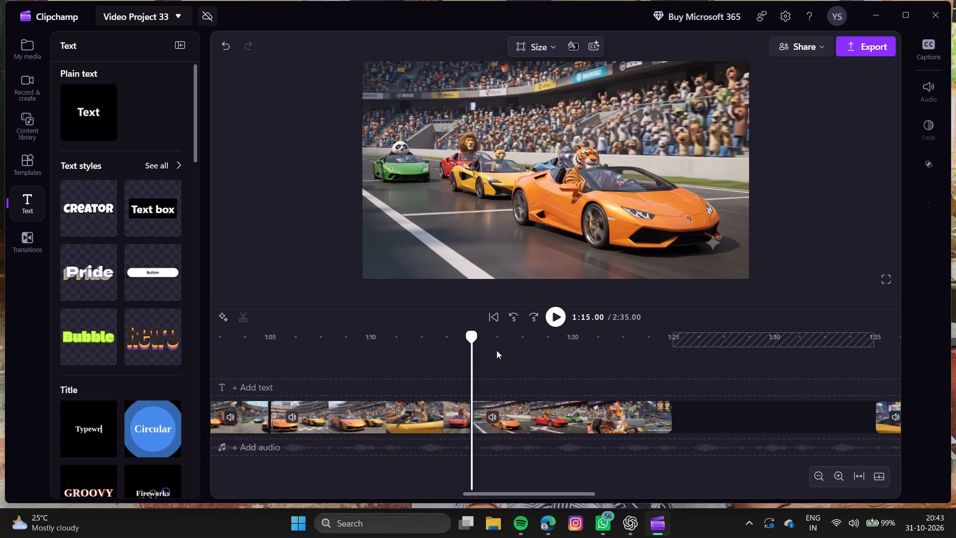
{"action": "left_click", "coordinate": [559, 314]}
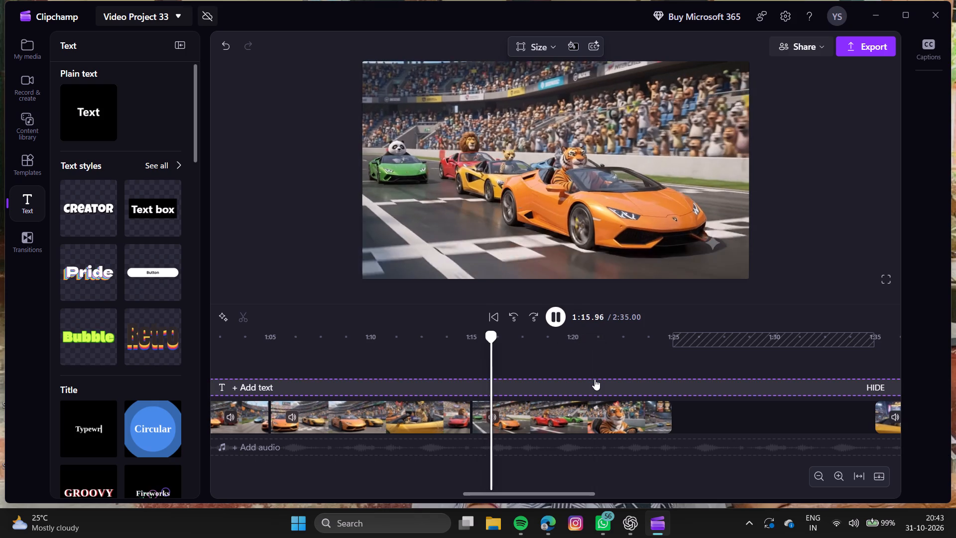
{"action": "scroll", "coordinate": [666, 424], "scroll_direction": "left", "scroll_amount": 1}
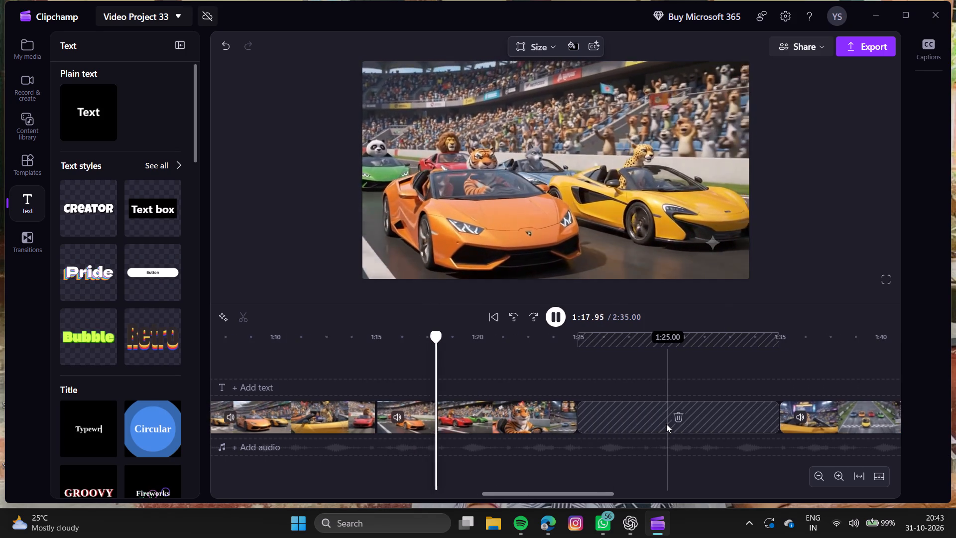
{"action": "scroll", "coordinate": [666, 424], "scroll_direction": "left", "scroll_amount": 1}
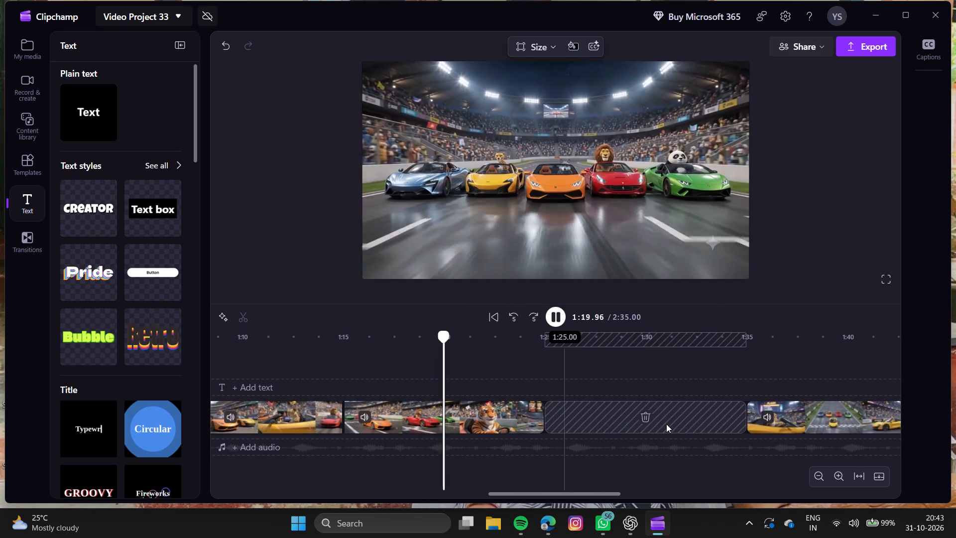
{"action": "left_click_drag", "start_coordinate": [805, 420], "coordinate": [717, 422]}
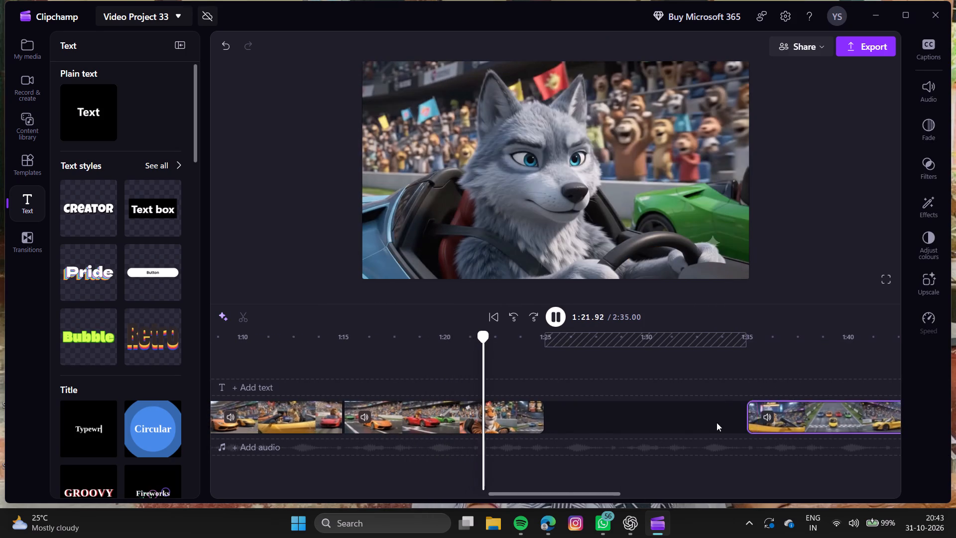
{"action": "left_click_drag", "start_coordinate": [717, 422], "coordinate": [598, 426]}
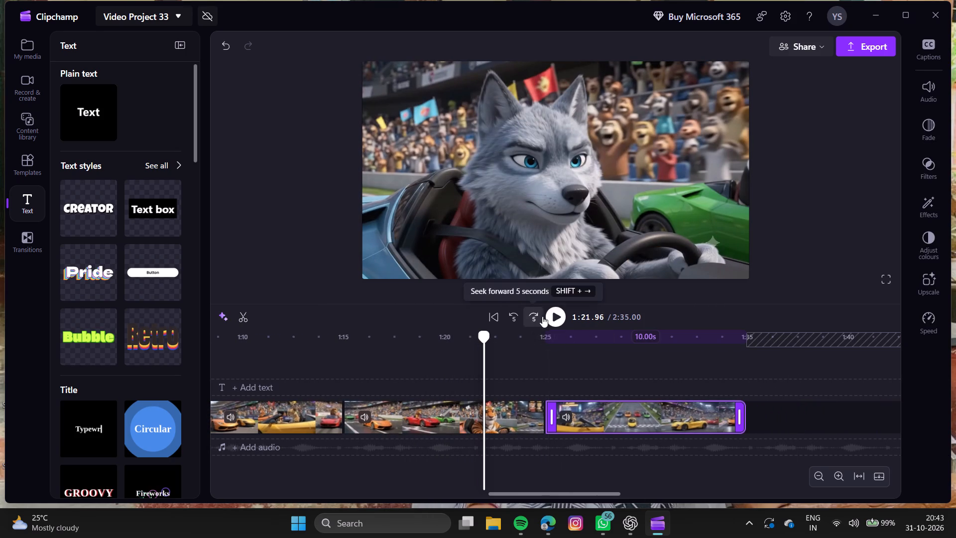
Play on into the cheetah clip and move the clip of the panda at the wheel to 1:35, directly after it.
{"action": "left_click", "coordinate": [549, 318]}
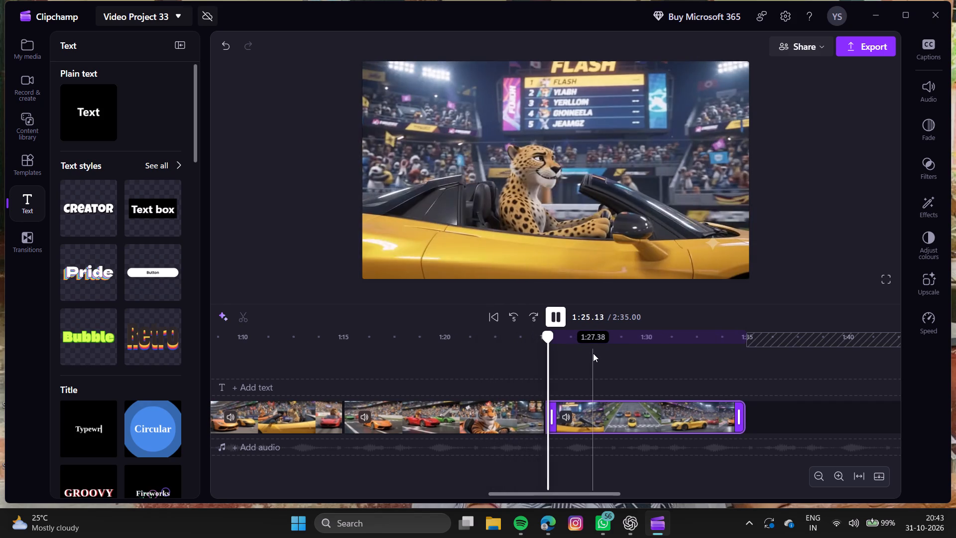
{"action": "scroll", "coordinate": [675, 375], "scroll_direction": "left", "scroll_amount": 1}
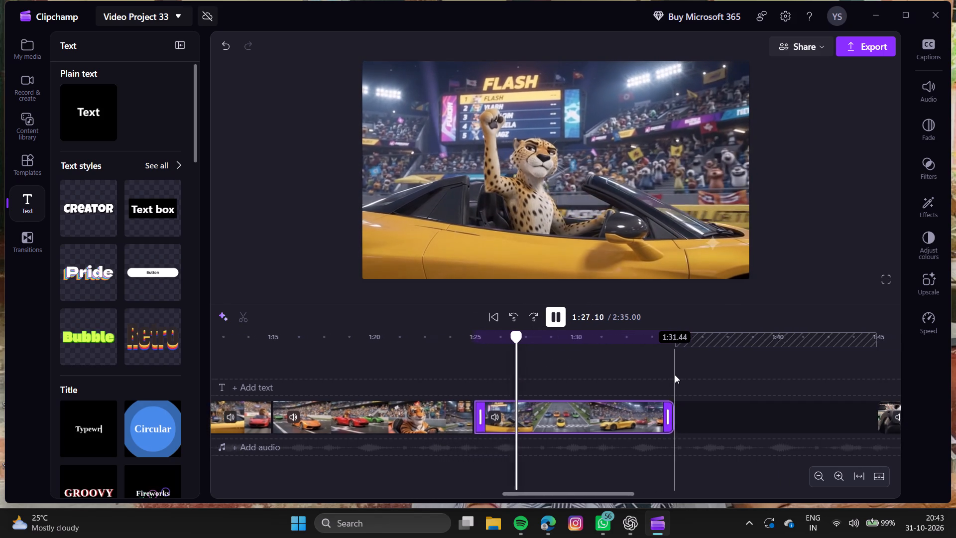
{"action": "scroll", "coordinate": [675, 375], "scroll_direction": "left", "scroll_amount": 1}
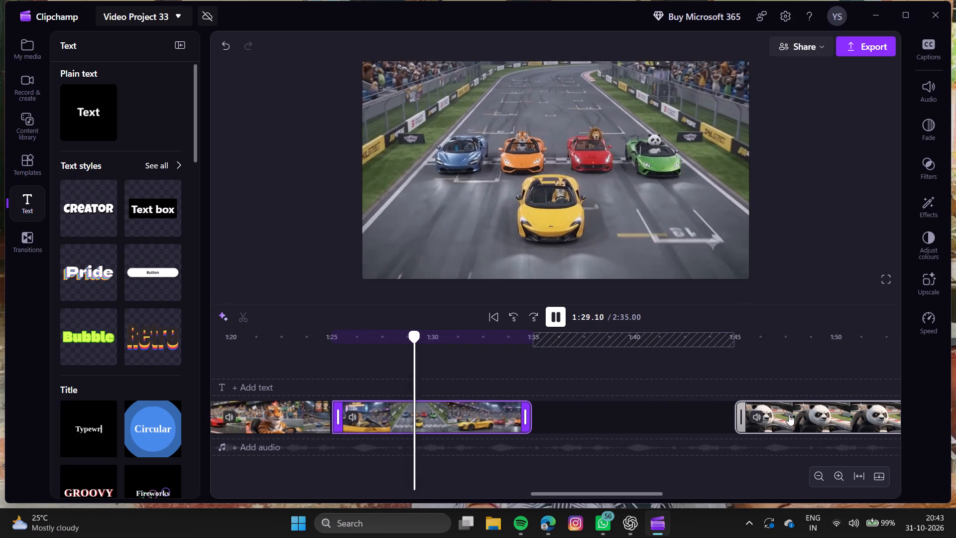
{"action": "left_click_drag", "start_coordinate": [789, 415], "coordinate": [575, 423]}
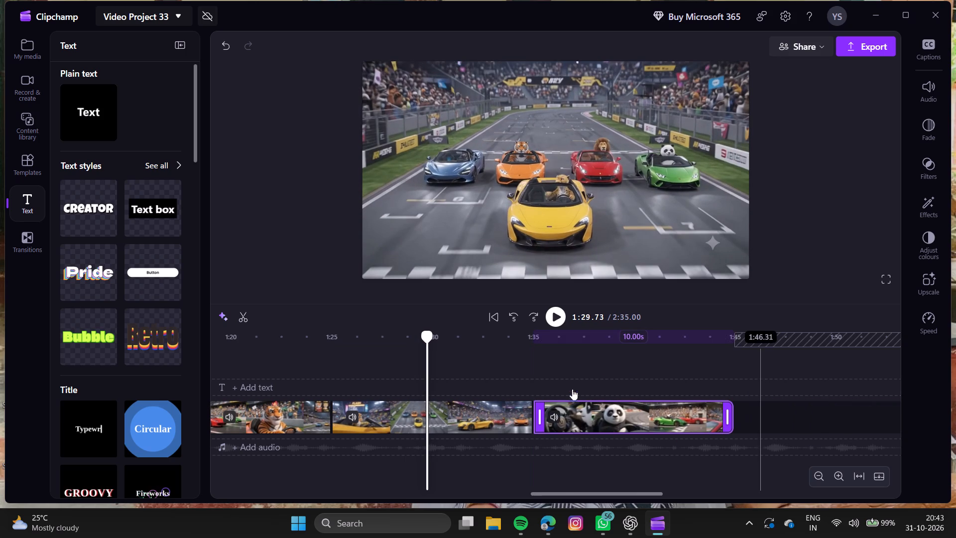
Preview the panda clip and move the clip of the tiger in the orange car to 1:45, directly after it.
{"action": "left_click", "coordinate": [556, 321]}
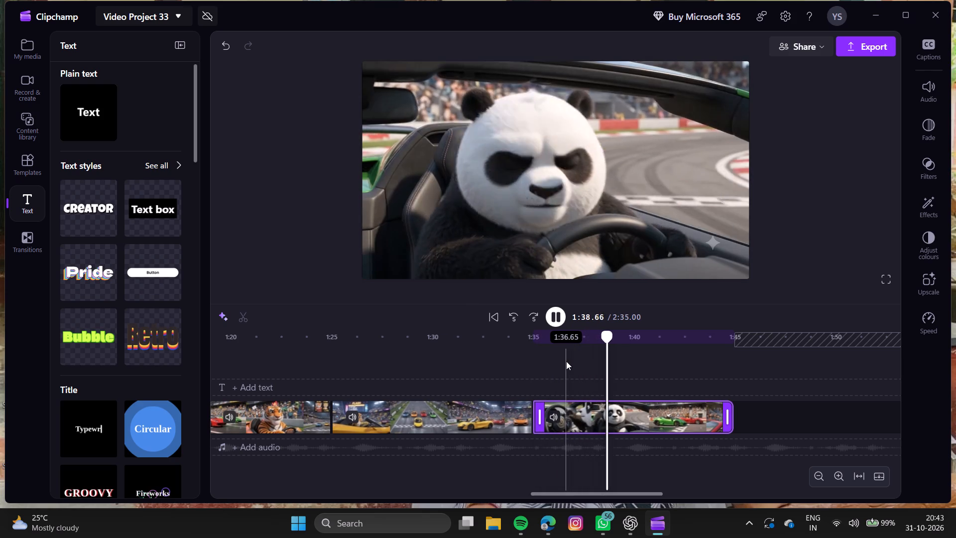
{"action": "scroll", "coordinate": [566, 361], "scroll_direction": "left", "scroll_amount": 1}
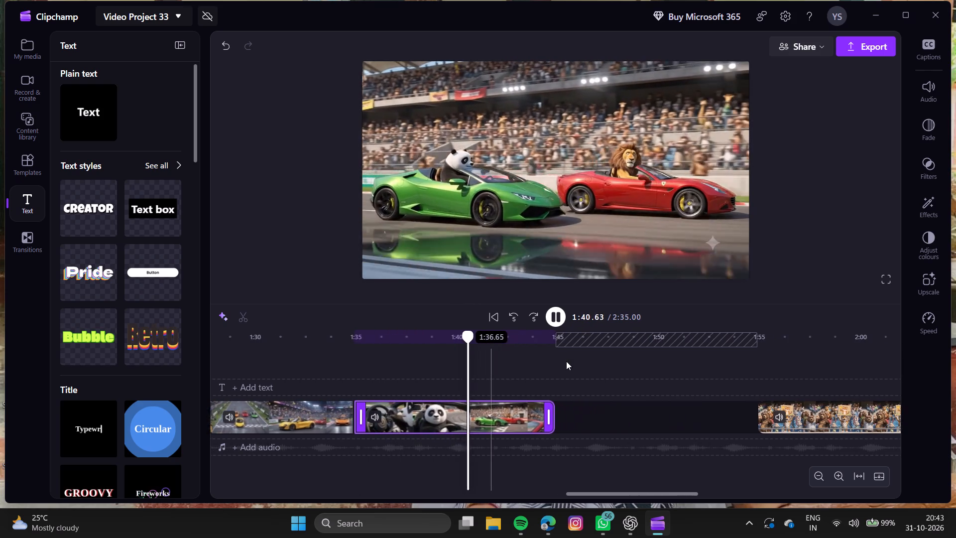
{"action": "scroll", "coordinate": [566, 361], "scroll_direction": "left", "scroll_amount": 1}
{"action": "left_click_drag", "start_coordinate": [801, 413], "coordinate": [704, 429]}
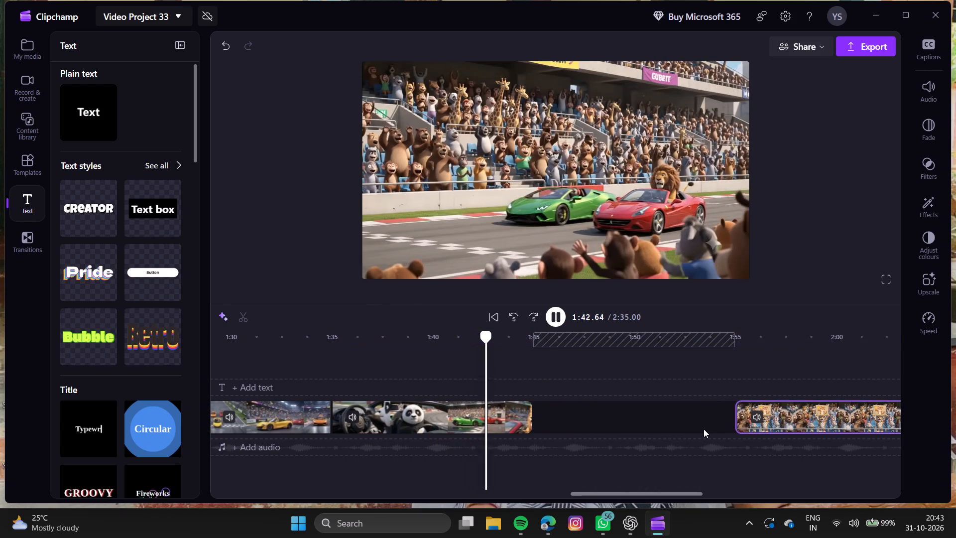
{"action": "left_click_drag", "start_coordinate": [704, 429], "coordinate": [587, 412]}
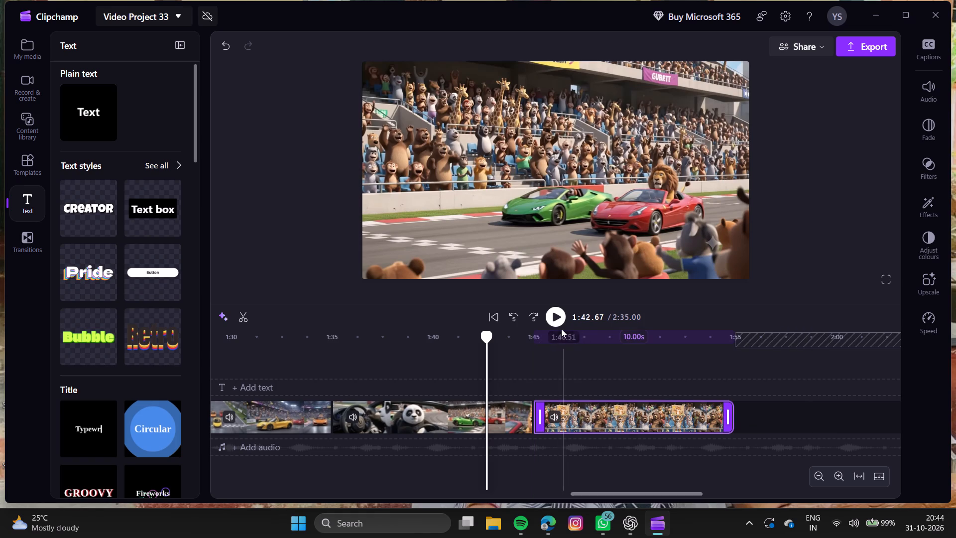
Preview the tiger clip and move the Animal_racers_approach_finish_line clip to 1:55, directly after it.
{"action": "left_click", "coordinate": [560, 319]}
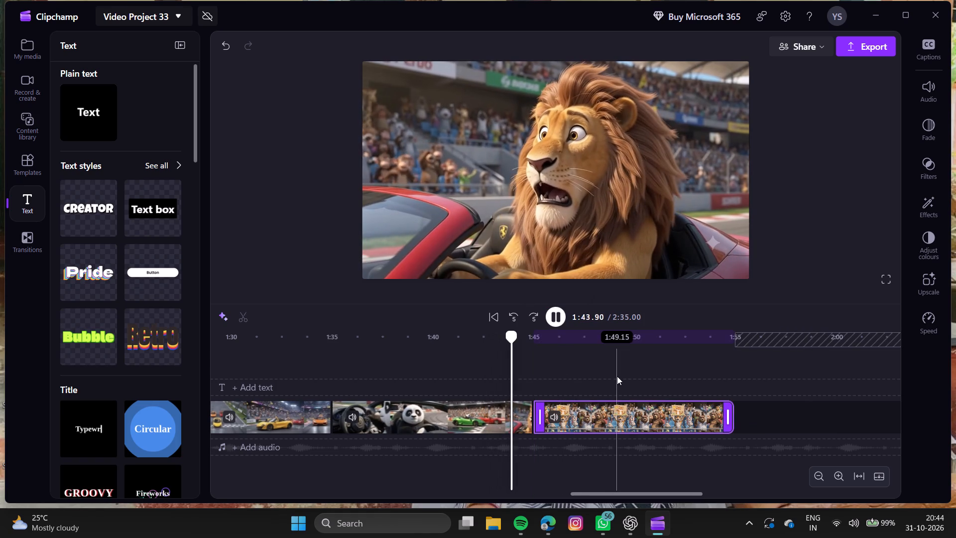
{"action": "scroll", "coordinate": [617, 376], "scroll_direction": "left", "scroll_amount": 1}
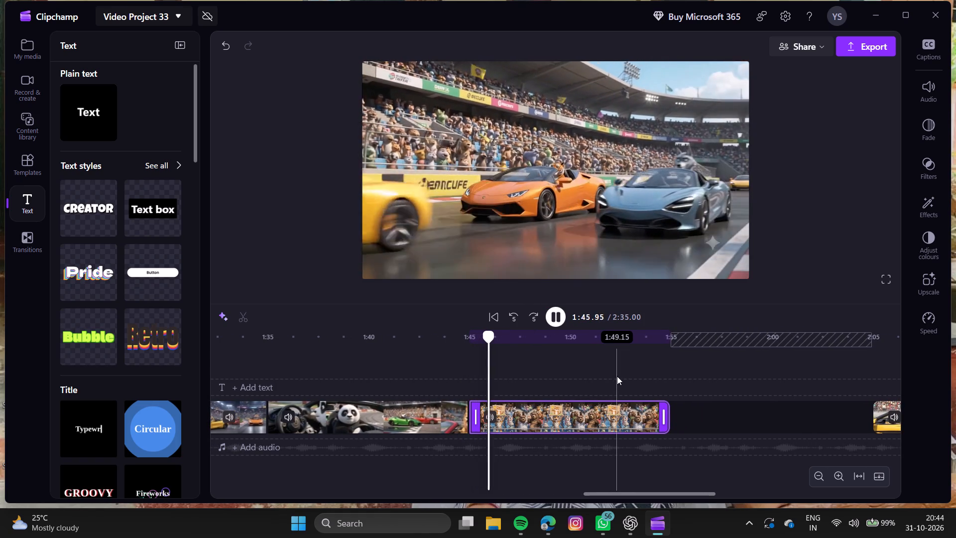
{"action": "scroll", "coordinate": [617, 376], "scroll_direction": "left", "scroll_amount": 2}
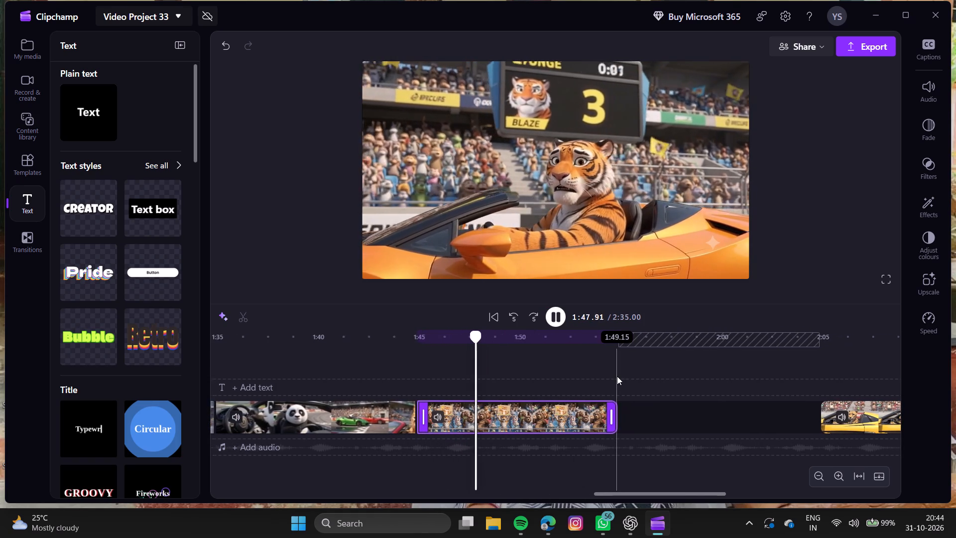
{"action": "scroll", "coordinate": [617, 376], "scroll_direction": "left", "scroll_amount": 1}
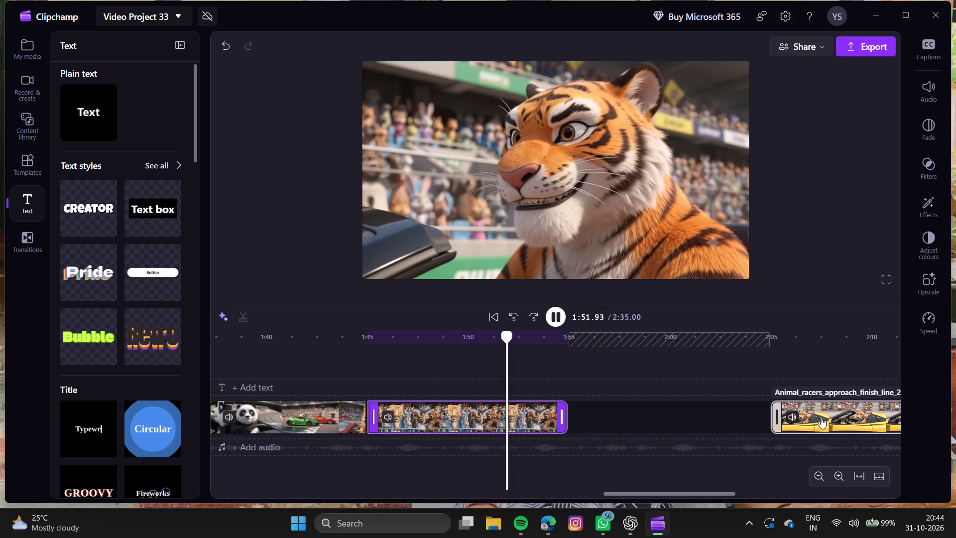
{"action": "left_click_drag", "start_coordinate": [821, 417], "coordinate": [617, 418]}
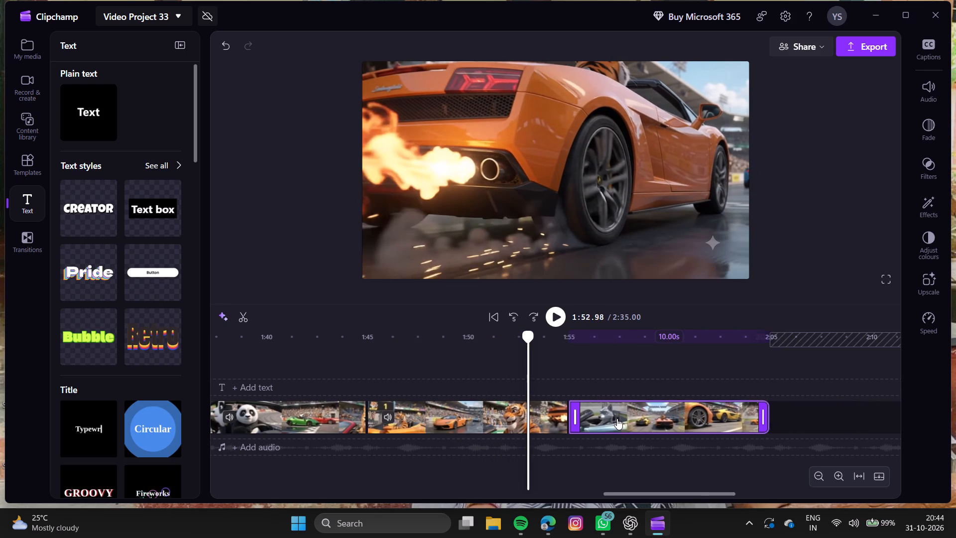
Preview the Animal_racers_approach_finish_line clip and move it to 1:45, between the panda clip and the orange-car tiger clip.
{"action": "left_click", "coordinate": [558, 321]}
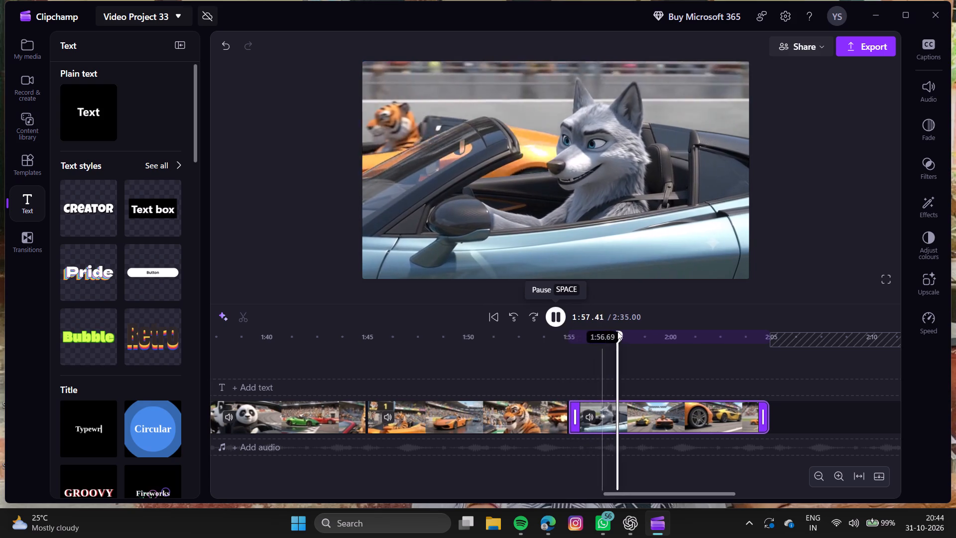
{"action": "left_click_drag", "start_coordinate": [666, 410], "coordinate": [416, 419]}
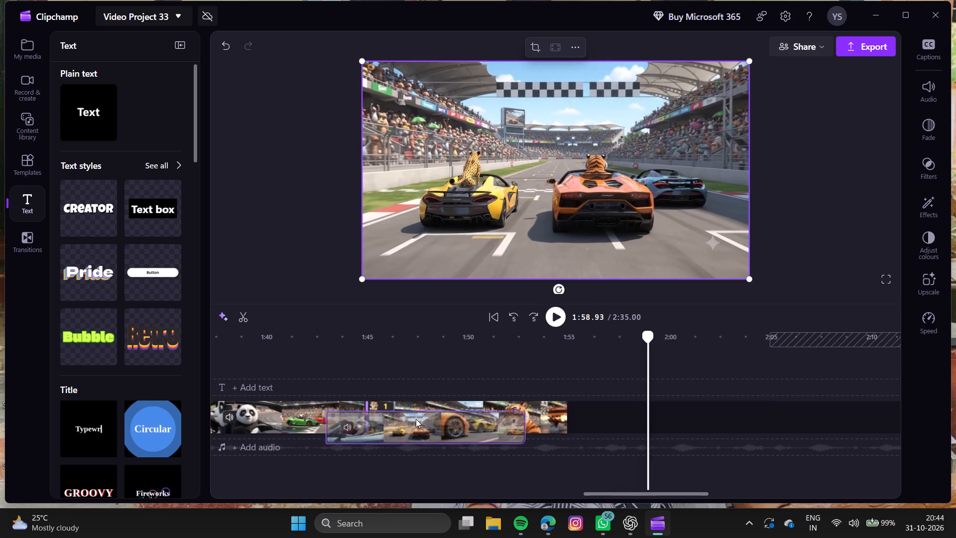
{"action": "left_click_drag", "start_coordinate": [416, 419], "coordinate": [399, 414]}
Play from about 1:42 through the finish-line clip into the tiger clip to check the new order.
{"action": "left_click", "coordinate": [313, 366]}
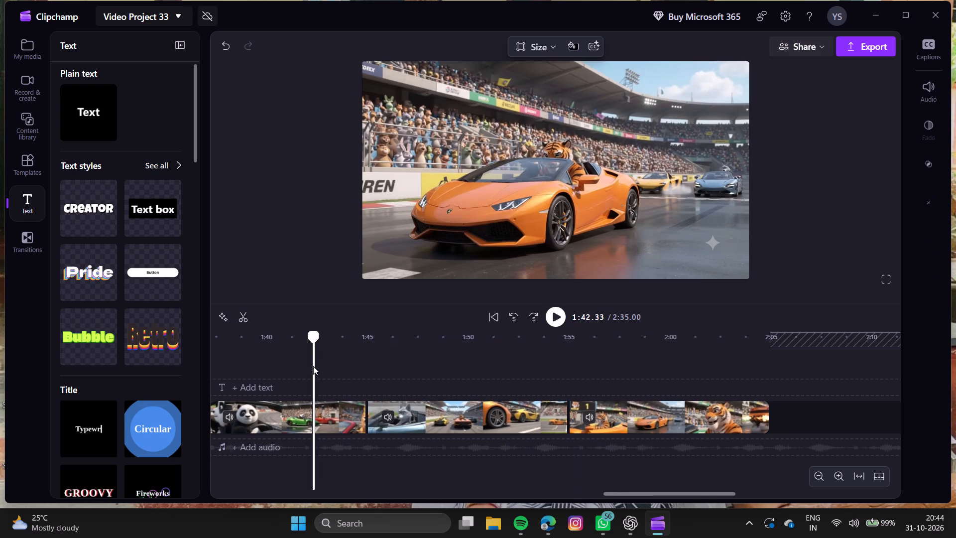
{"action": "left_click", "coordinate": [559, 323]}
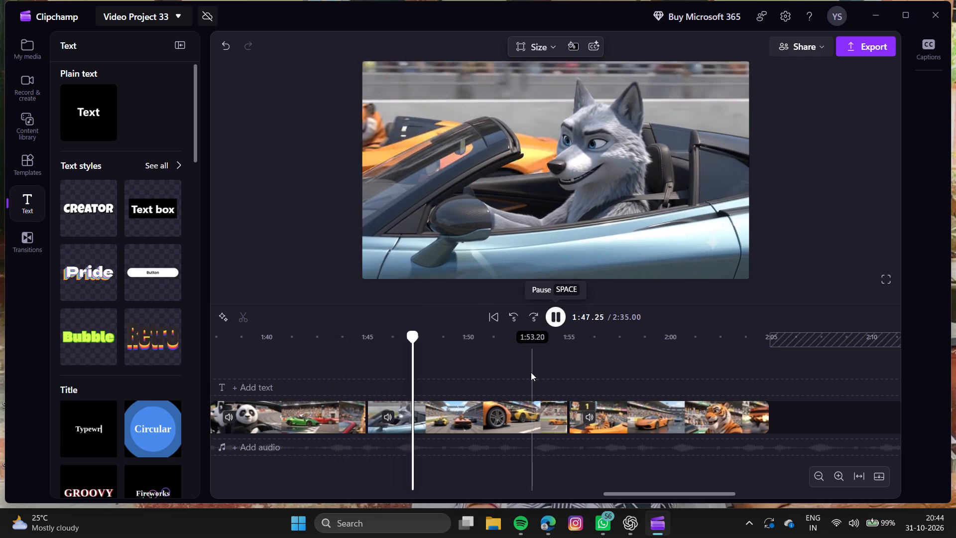
{"action": "scroll", "coordinate": [530, 373], "scroll_direction": "left", "scroll_amount": 1}
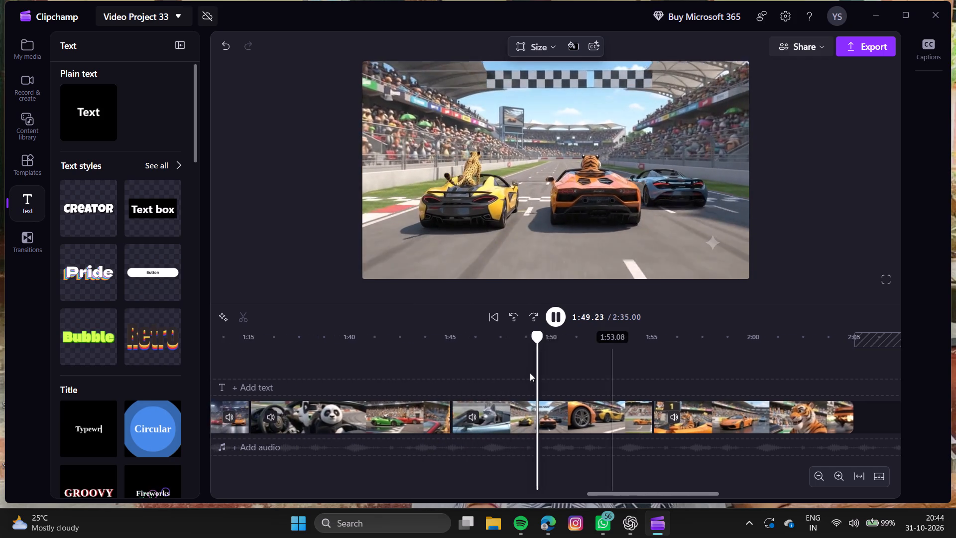
{"action": "scroll", "coordinate": [530, 373], "scroll_direction": "left", "scroll_amount": 2}
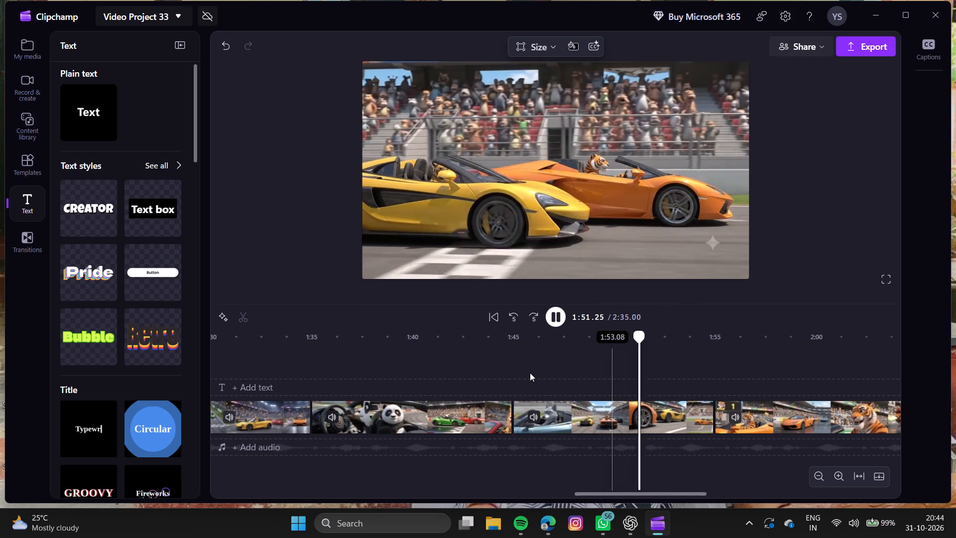
{"action": "scroll", "coordinate": [530, 373], "scroll_direction": "left", "scroll_amount": 2}
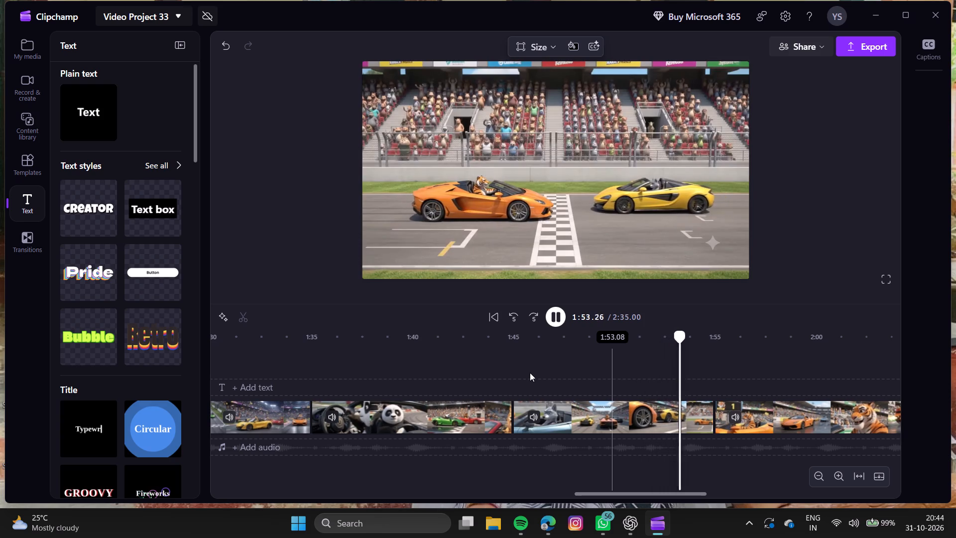
{"action": "scroll", "coordinate": [530, 373], "scroll_direction": "left", "scroll_amount": 3}
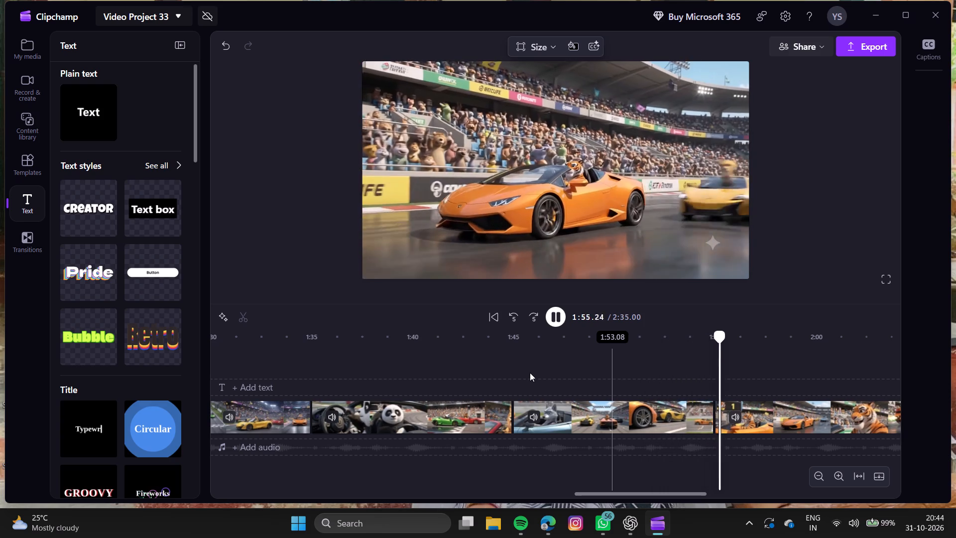
{"action": "scroll", "coordinate": [530, 373], "scroll_direction": "left", "scroll_amount": 1}
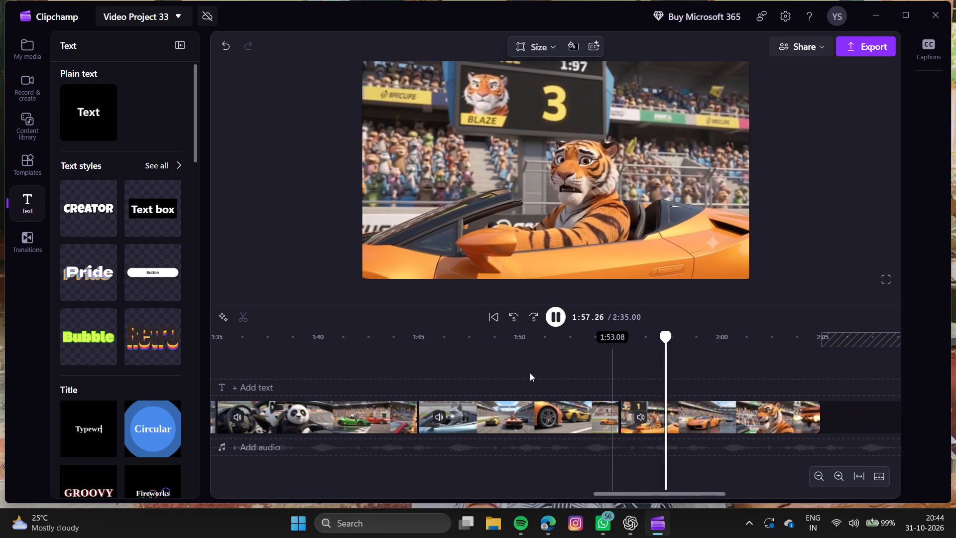
Move the clip at 2:15 to 2:05, directly after the orange-car tiger clip, closing the gap.
{"action": "scroll", "coordinate": [530, 373], "scroll_direction": "left", "scroll_amount": 1}
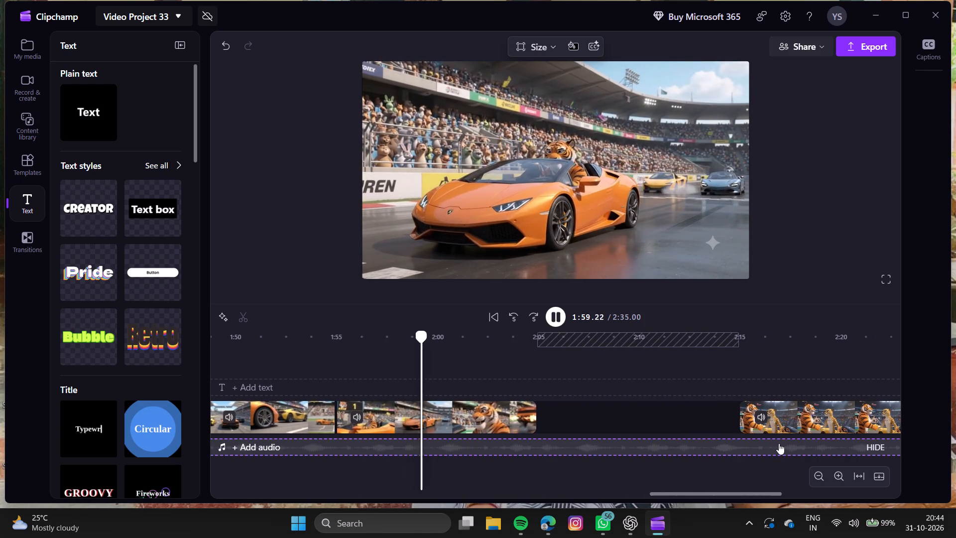
{"action": "left_click_drag", "start_coordinate": [796, 421], "coordinate": [590, 429]}
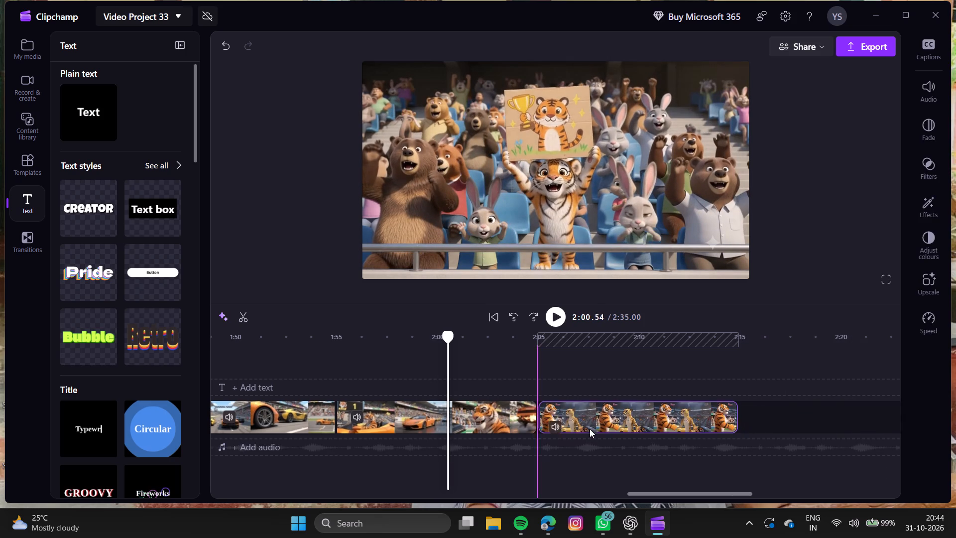
{"action": "left_click_drag", "start_coordinate": [590, 429], "coordinate": [589, 427]}
Preview the champion celebration clip from 2:03 and move the Lion_racing_and_losing_focus clip to 2:15, directly after it.
{"action": "left_click", "coordinate": [513, 364]}
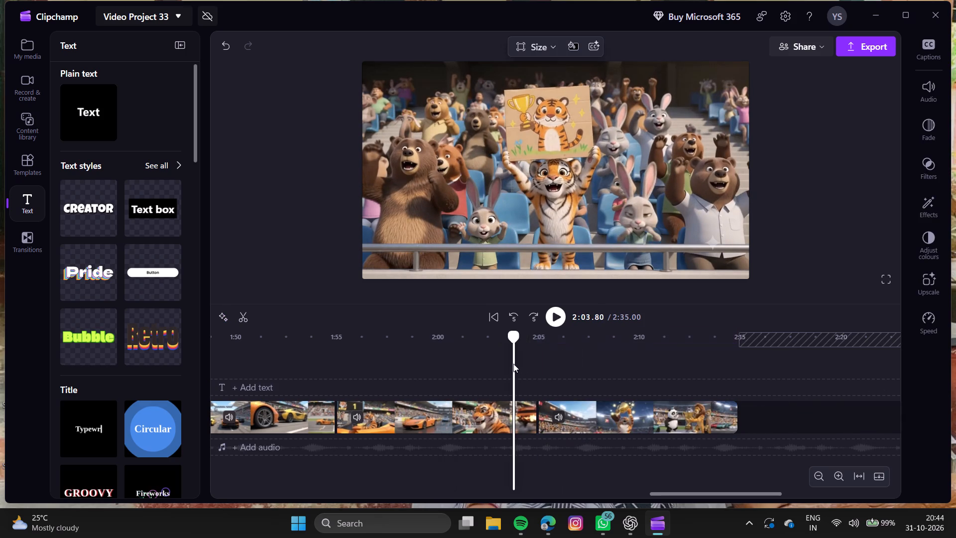
{"action": "left_click", "coordinate": [555, 313]}
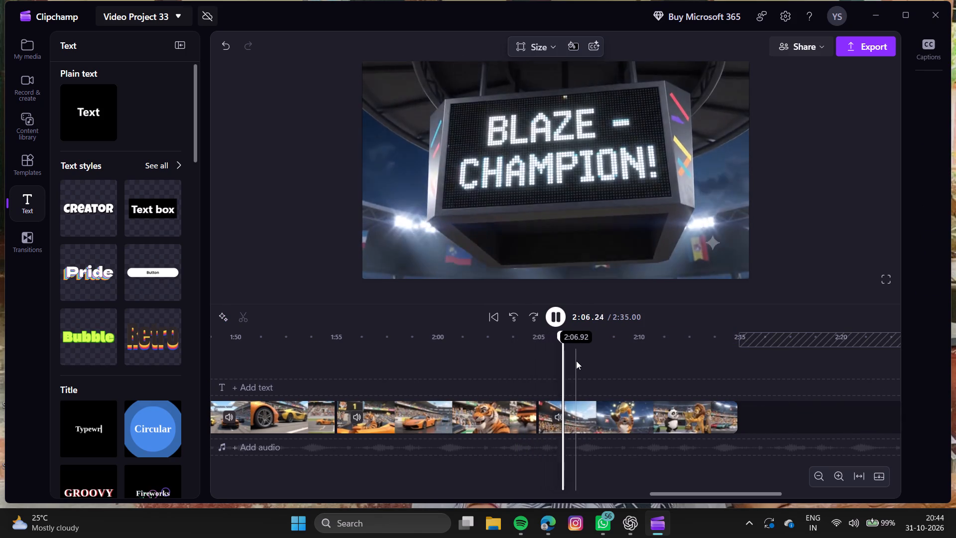
{"action": "scroll", "coordinate": [576, 361], "scroll_direction": "left", "scroll_amount": 1}
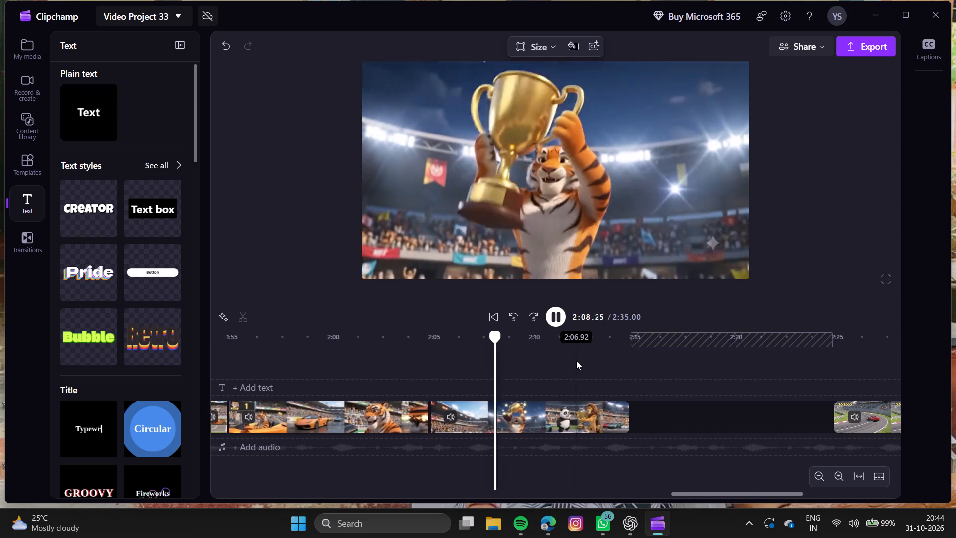
{"action": "scroll", "coordinate": [576, 361], "scroll_direction": "left", "scroll_amount": 1}
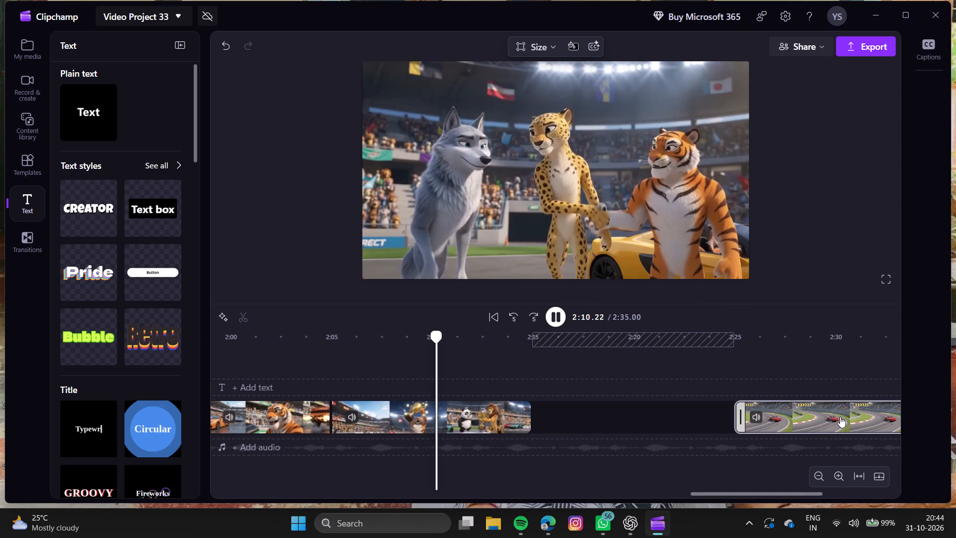
{"action": "left_click_drag", "start_coordinate": [840, 416], "coordinate": [636, 412]}
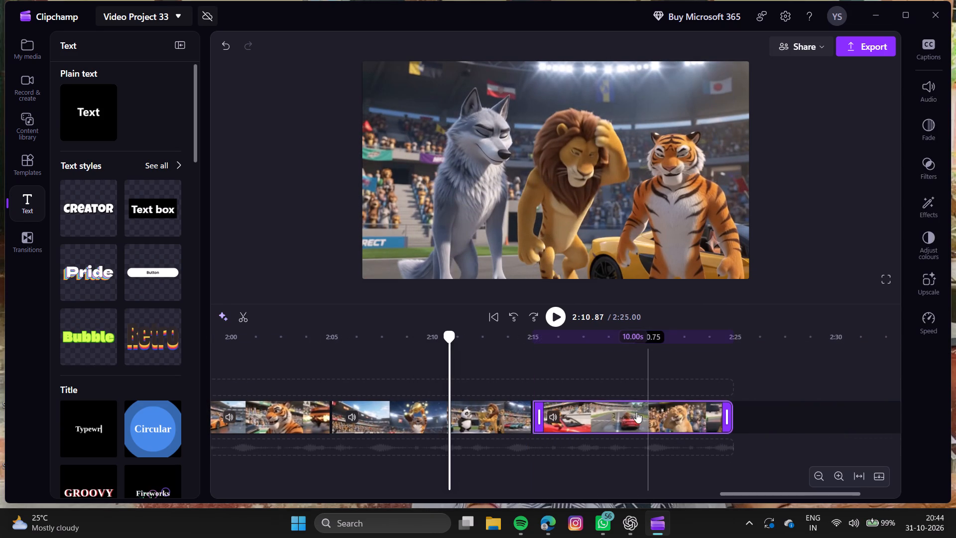
Play on to the end of the video and move the Lion_racing_and_losing_focus clip to 1:35, directly before the panda clip.
{"action": "left_click", "coordinate": [558, 320]}
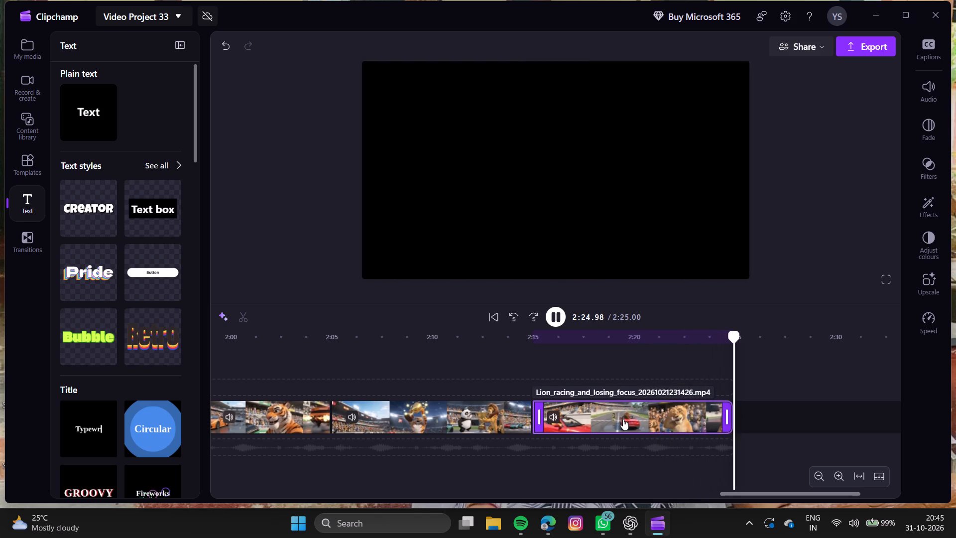
{"action": "left_click_drag", "start_coordinate": [623, 419], "coordinate": [194, 425]}
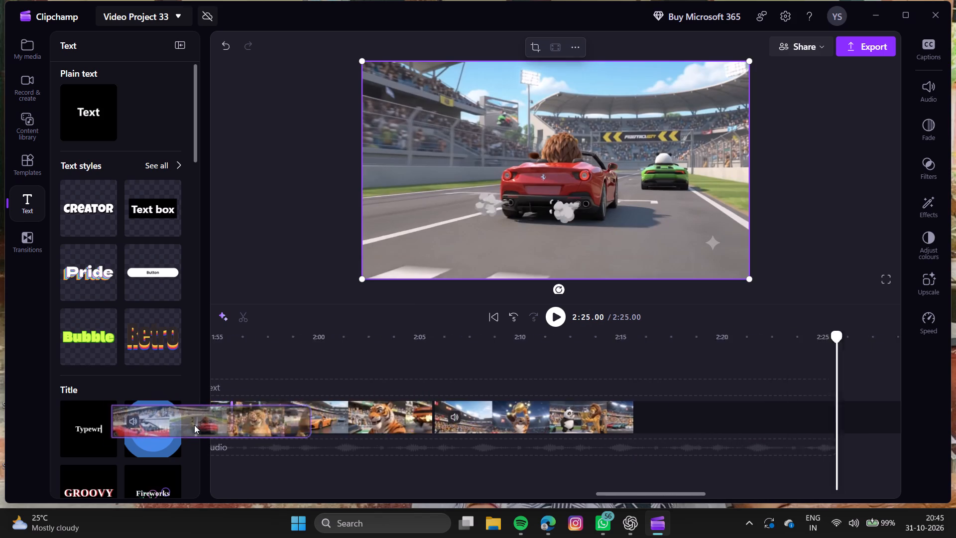
{"action": "left_click_drag", "start_coordinate": [194, 425], "coordinate": [273, 430]}
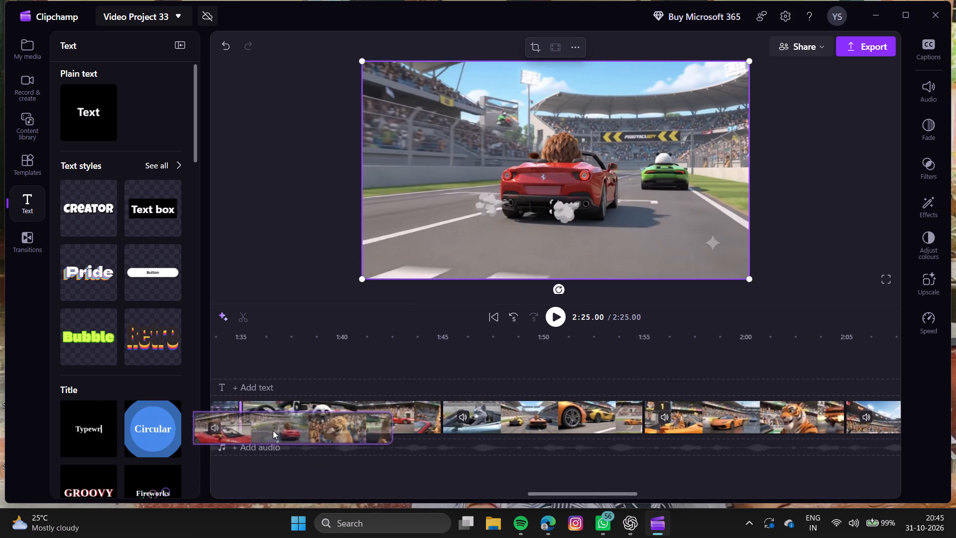
{"action": "left_click_drag", "start_coordinate": [273, 430], "coordinate": [245, 428]}
Play the joins from the cheetah clip into the lion clip and from about 1:21 into the cheetah clip.
{"action": "scroll", "coordinate": [245, 428], "scroll_direction": "right", "scroll_amount": 1}
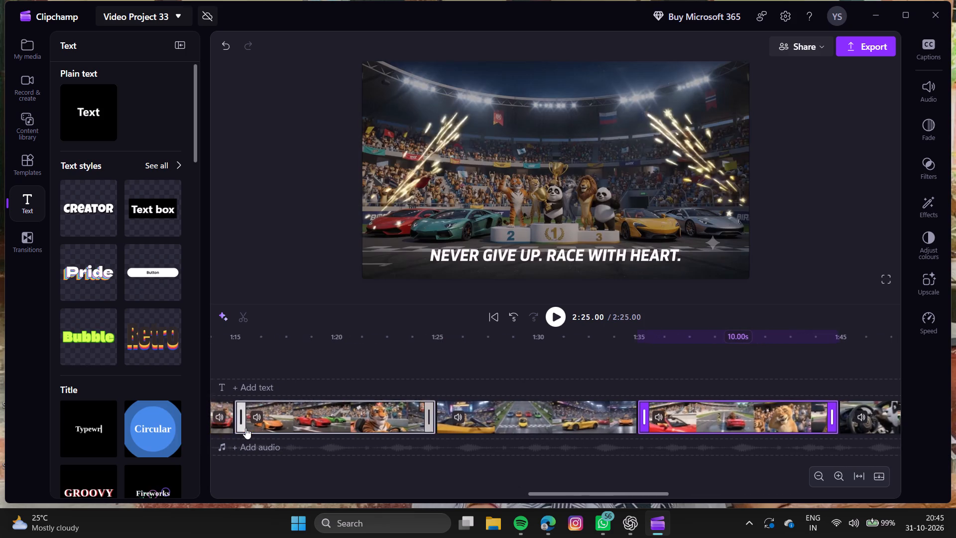
{"action": "left_click", "coordinate": [549, 367]}
{"action": "left_click", "coordinate": [555, 310]}
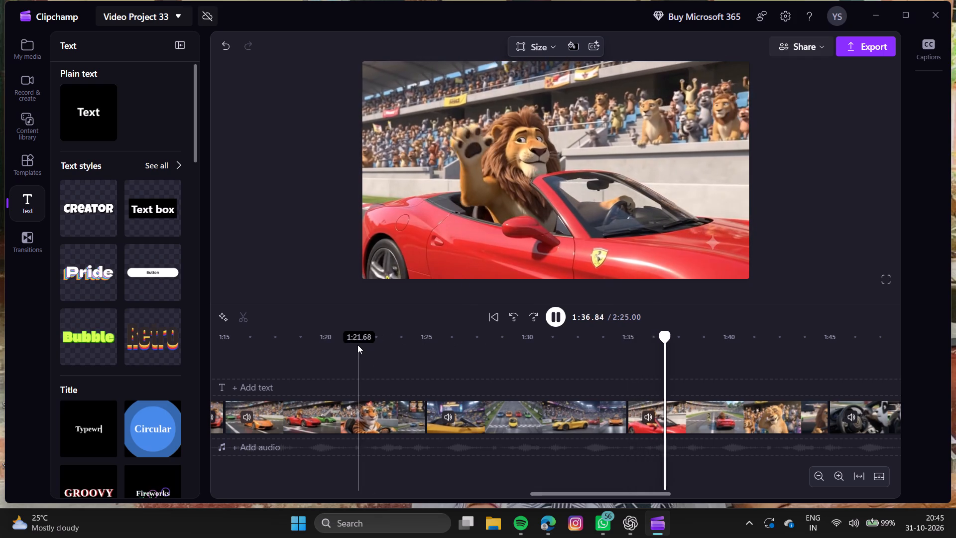
{"action": "left_click", "coordinate": [358, 345]}
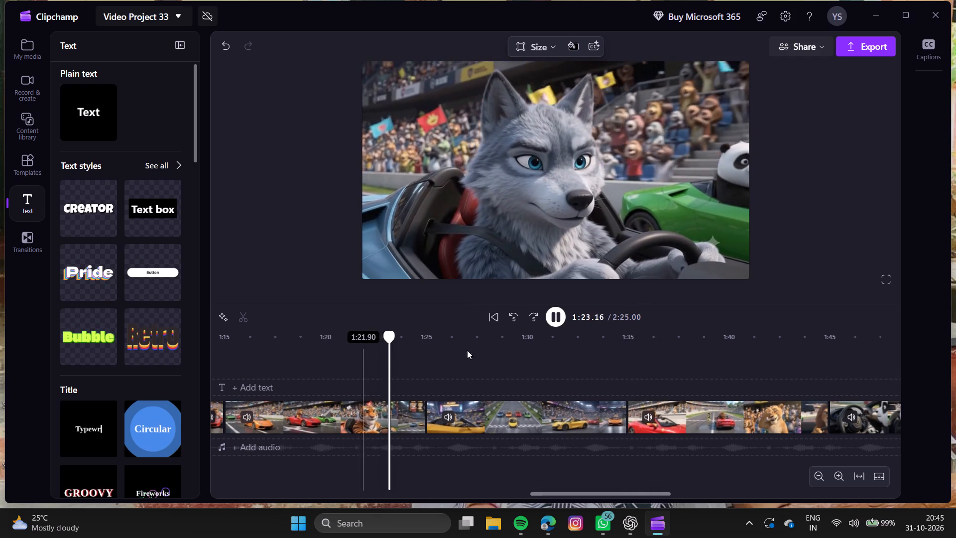
{"action": "left_click", "coordinate": [552, 317]}
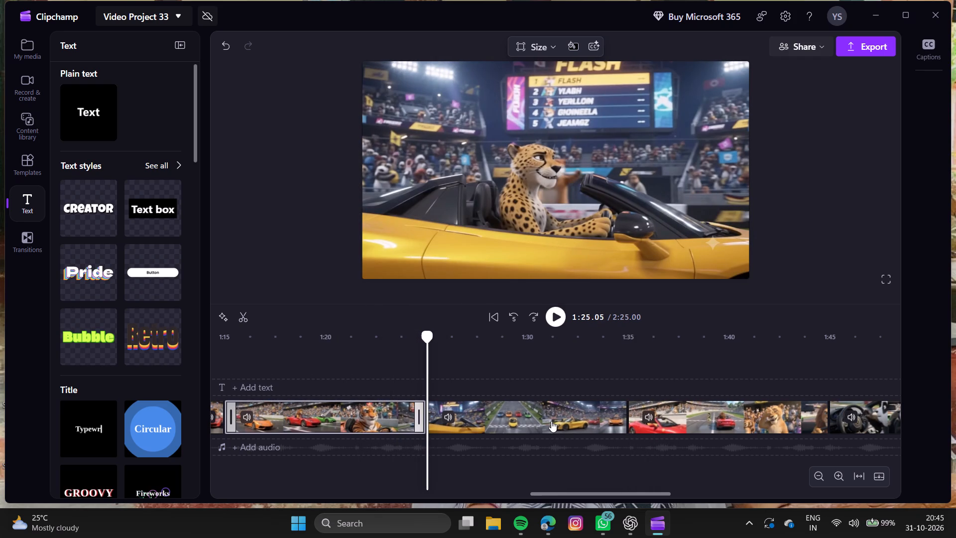
Review the story order from 1:13, skipping ahead to the joins leading into the cheetah, lion and panda clips.
{"action": "scroll", "coordinate": [551, 421], "scroll_direction": "right", "scroll_amount": 1}
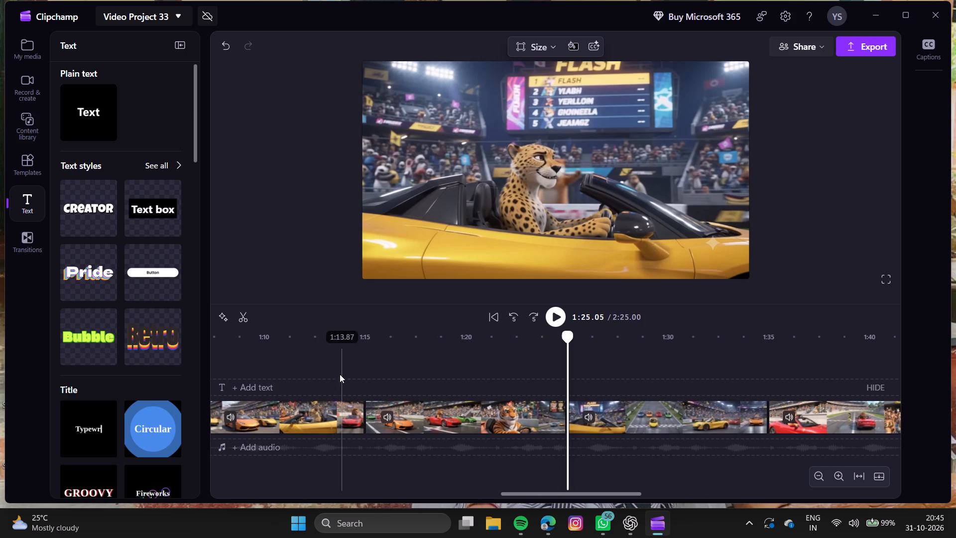
{"action": "left_click", "coordinate": [332, 364]}
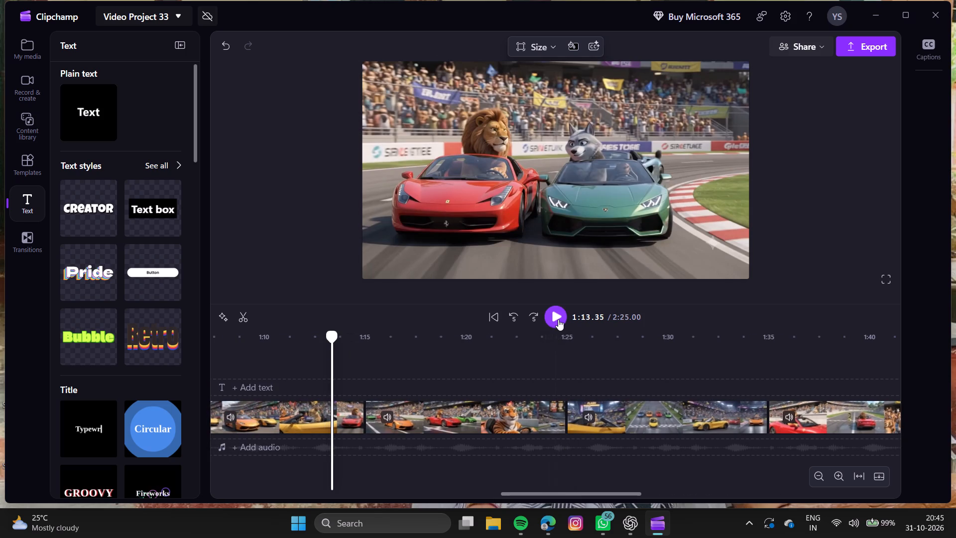
{"action": "left_click", "coordinate": [558, 319]}
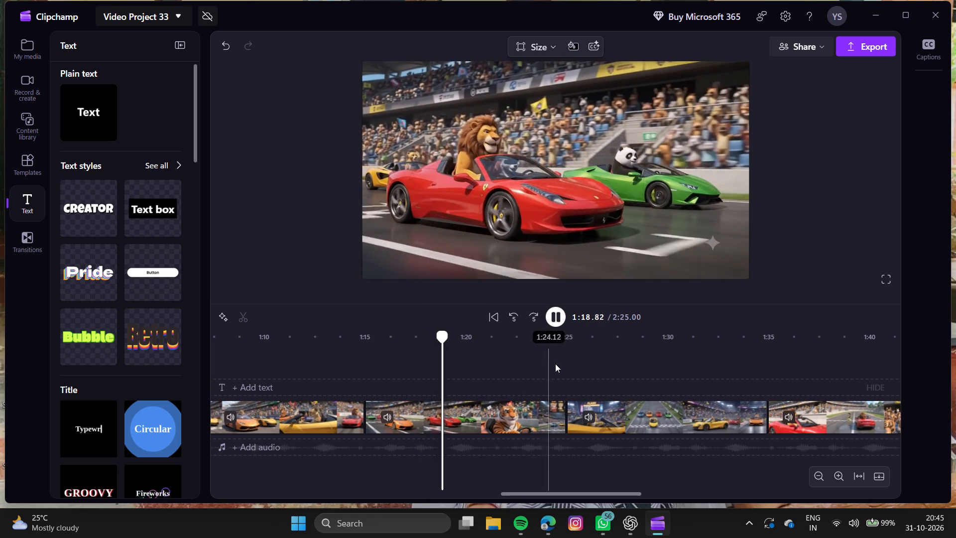
{"action": "left_click", "coordinate": [560, 360]}
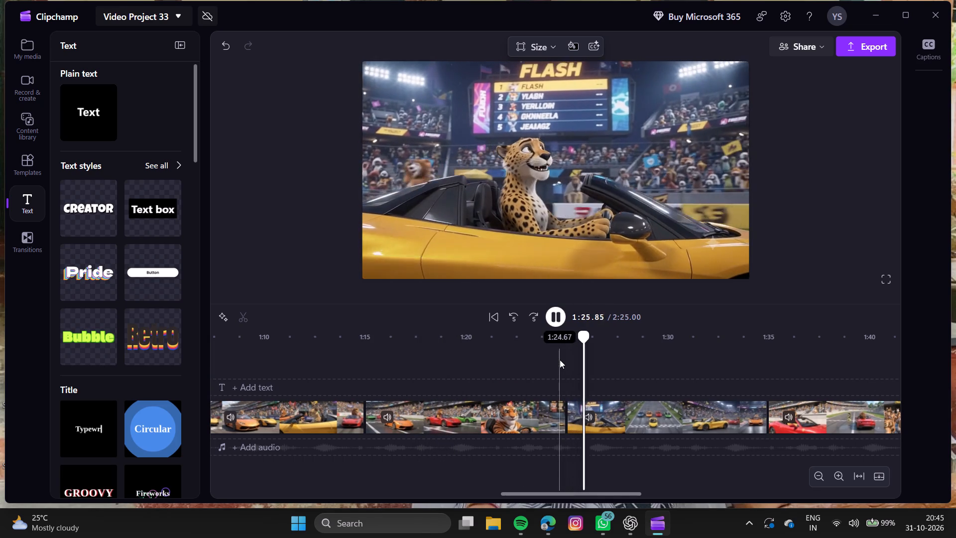
{"action": "scroll", "coordinate": [560, 360], "scroll_direction": "left", "scroll_amount": 1}
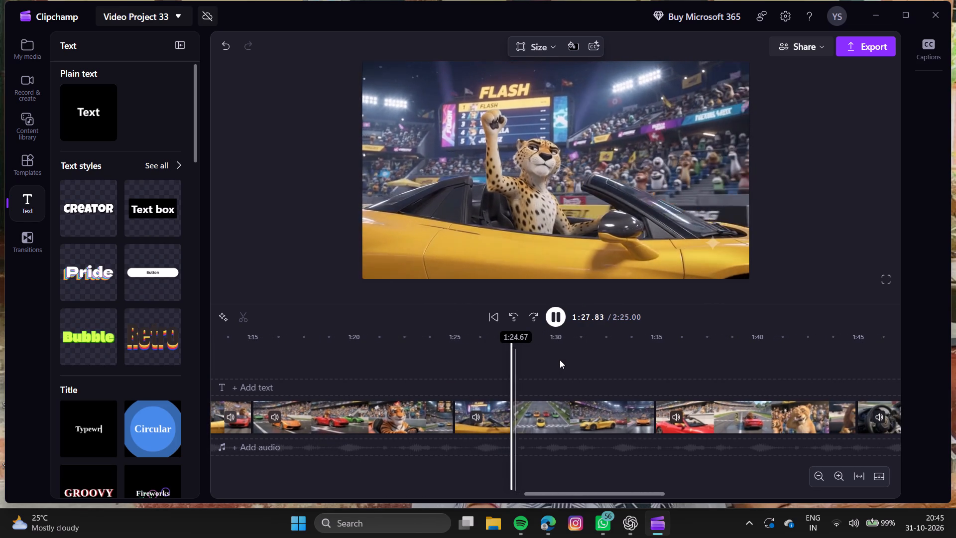
{"action": "left_click", "coordinate": [616, 374]}
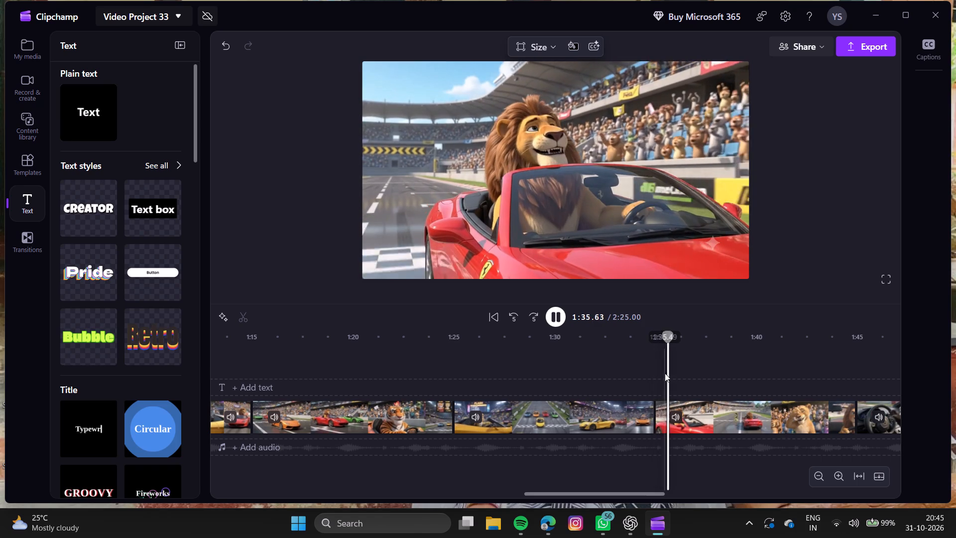
{"action": "scroll", "coordinate": [665, 373], "scroll_direction": "left", "scroll_amount": 2}
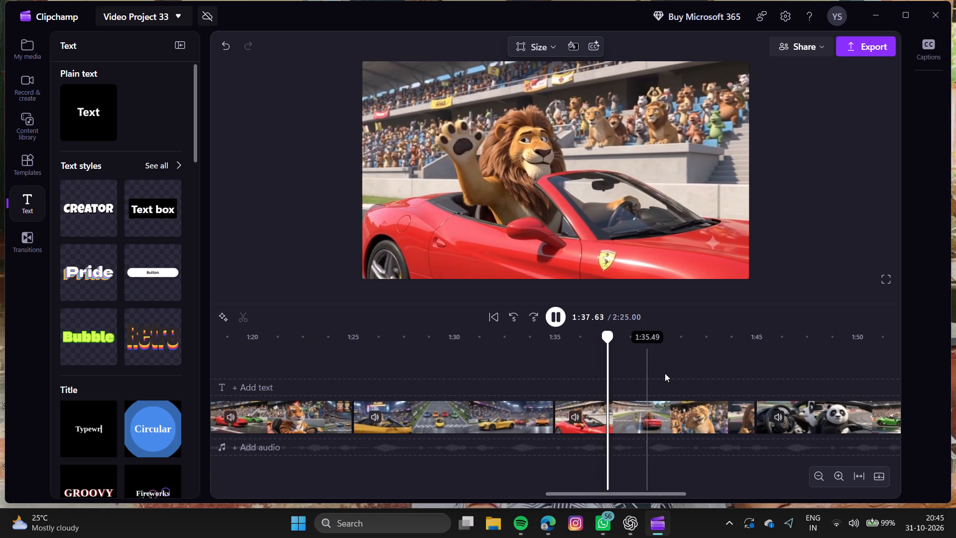
{"action": "scroll", "coordinate": [665, 373], "scroll_direction": "left", "scroll_amount": 1}
{"action": "left_click", "coordinate": [665, 373]}
{"action": "scroll", "coordinate": [665, 373], "scroll_direction": "left", "scroll_amount": 1}
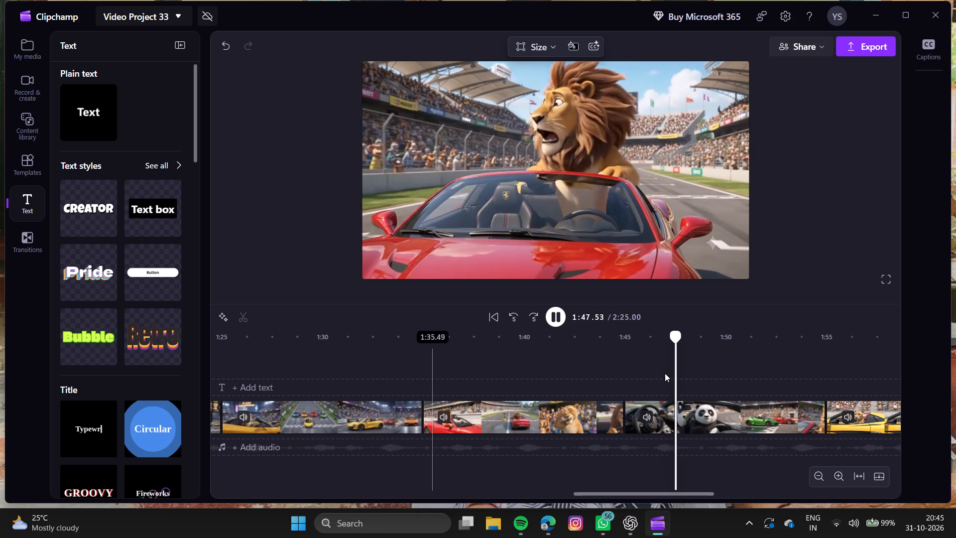
Review the story order from about 1:50, skipping ahead through the joins up to the tiger trophy clip at about 2:17.
{"action": "left_click", "coordinate": [736, 363]}
{"action": "scroll", "coordinate": [736, 363], "scroll_direction": "left", "scroll_amount": 1}
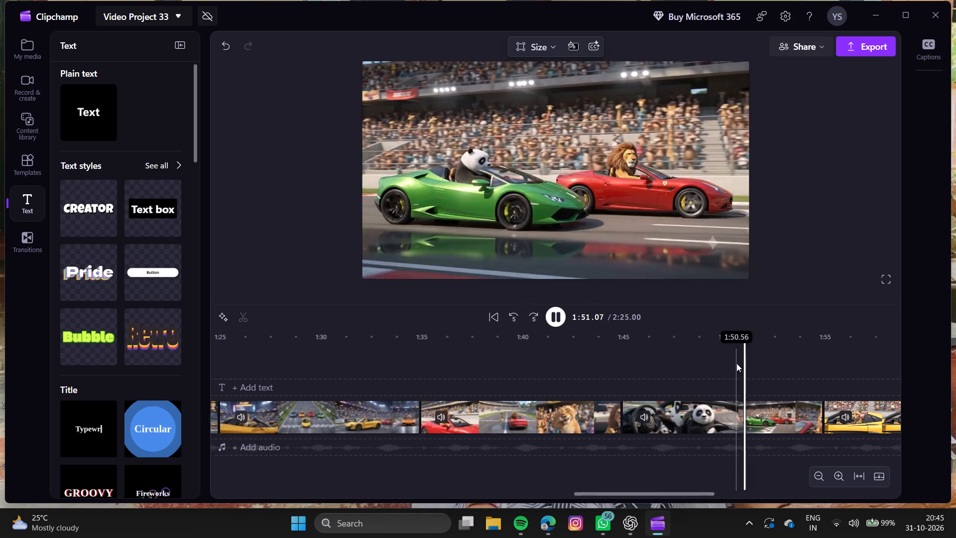
{"action": "scroll", "coordinate": [736, 363], "scroll_direction": "left", "scroll_amount": 2}
{"action": "left_click", "coordinate": [736, 363]}
{"action": "scroll", "coordinate": [736, 363], "scroll_direction": "left", "scroll_amount": 1}
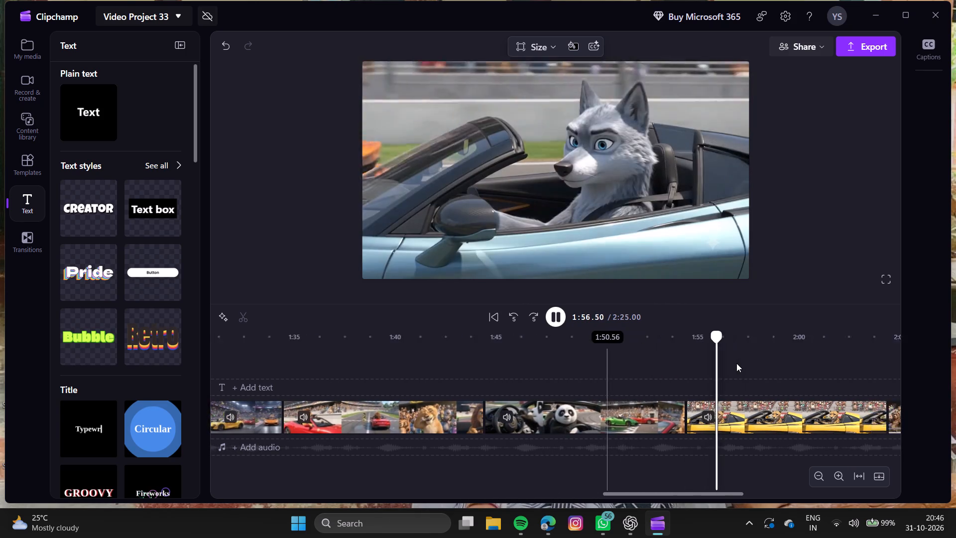
{"action": "scroll", "coordinate": [736, 363], "scroll_direction": "left", "scroll_amount": 1}
{"action": "left_click", "coordinate": [735, 366]}
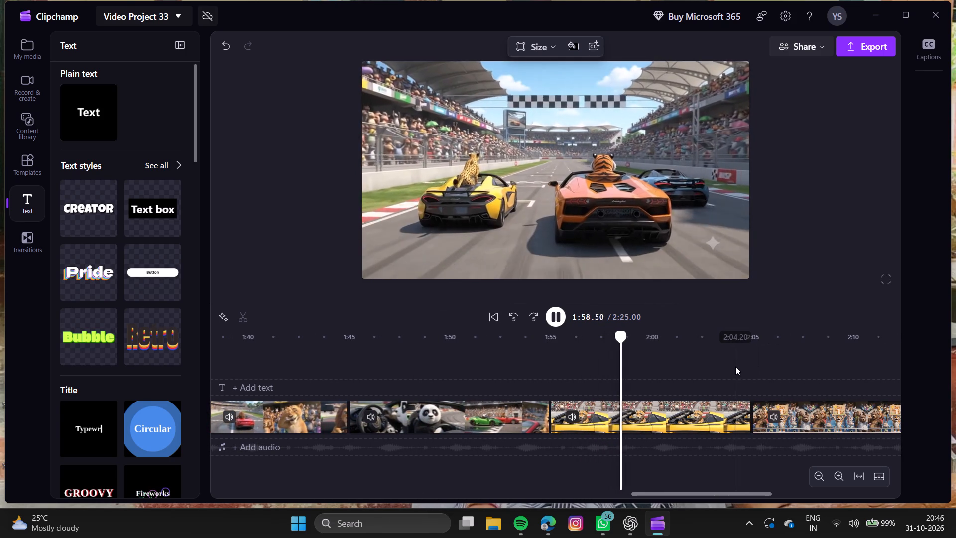
{"action": "scroll", "coordinate": [735, 366], "scroll_direction": "left", "scroll_amount": 1}
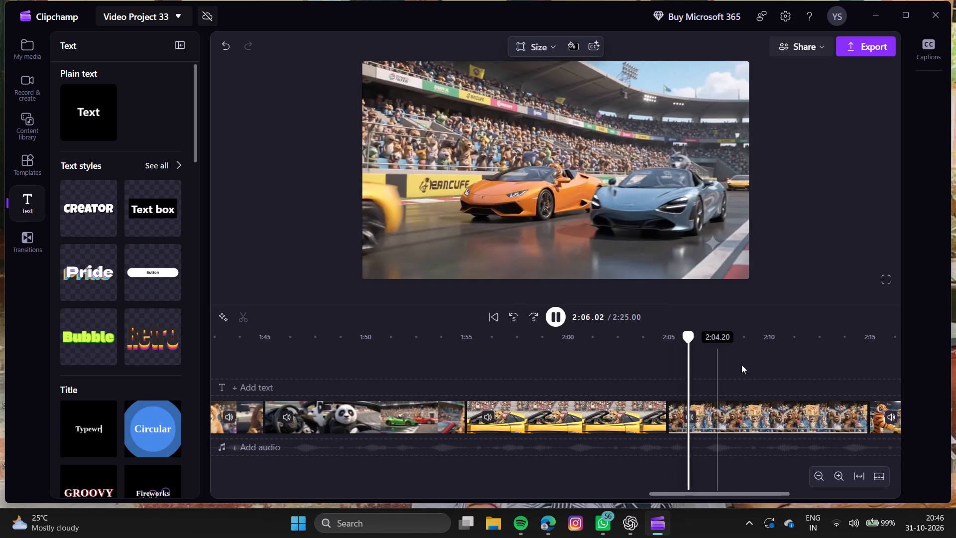
{"action": "left_click", "coordinate": [755, 361]}
{"action": "scroll", "coordinate": [755, 361], "scroll_direction": "left", "scroll_amount": 1}
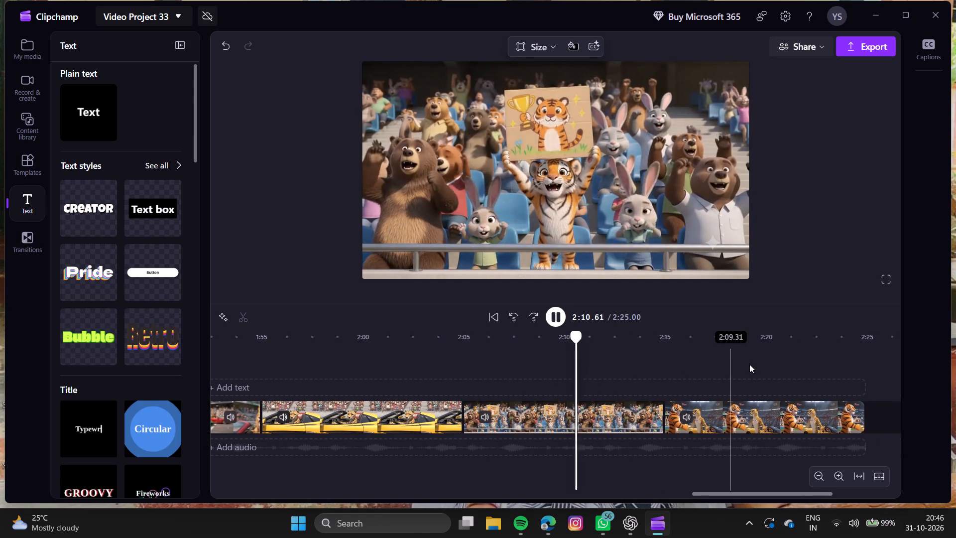
{"action": "left_click", "coordinate": [705, 365]}
{"action": "scroll", "coordinate": [705, 365], "scroll_direction": "right", "scroll_amount": 1}
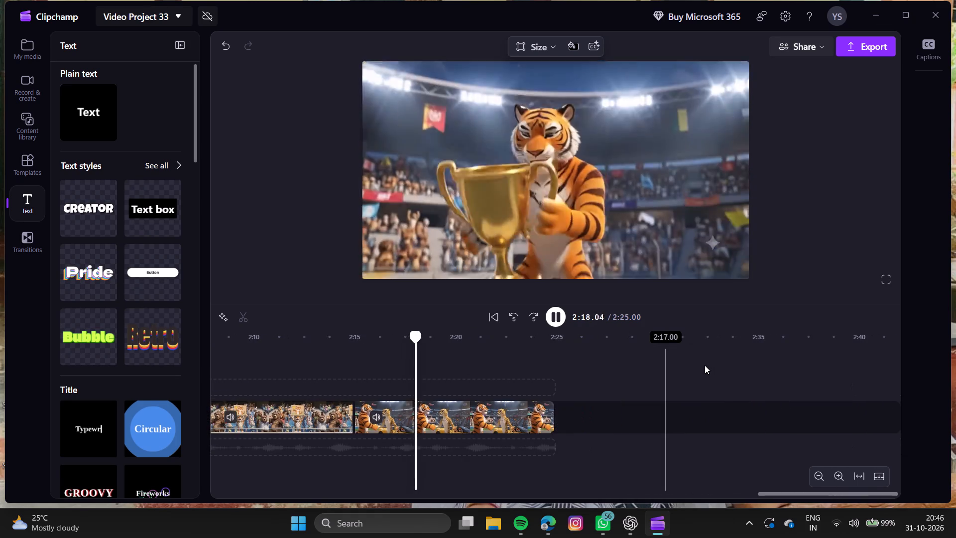
Play the join from the logo intro into the first racing clip at about 0:05, and pause playback.
{"action": "scroll", "coordinate": [705, 365], "scroll_direction": "right", "scroll_amount": 7}
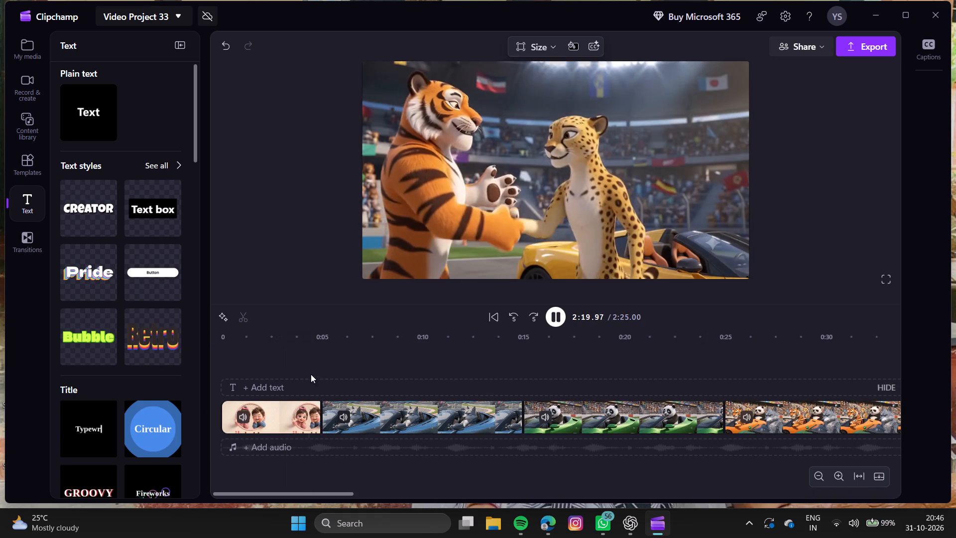
{"action": "left_click", "coordinate": [315, 372]}
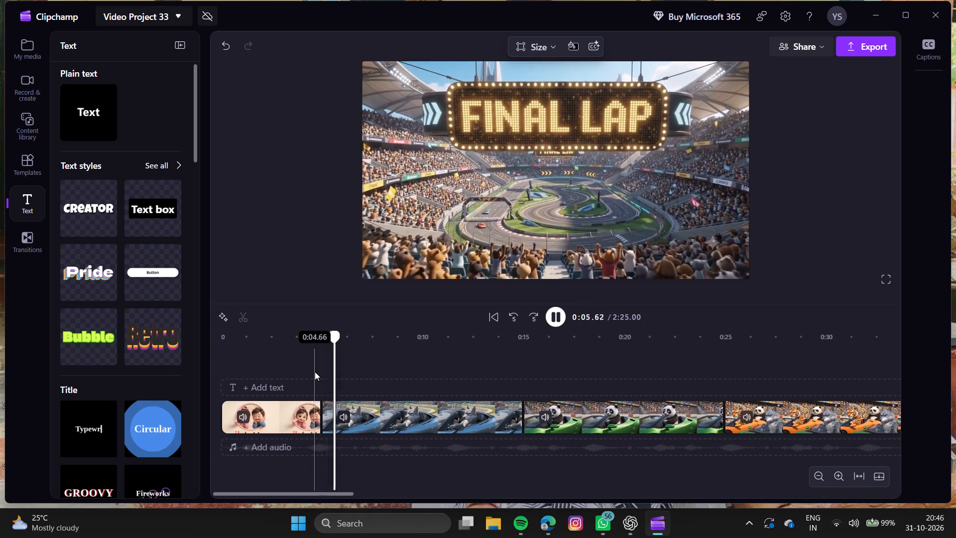
{"action": "left_click", "coordinate": [555, 316]}
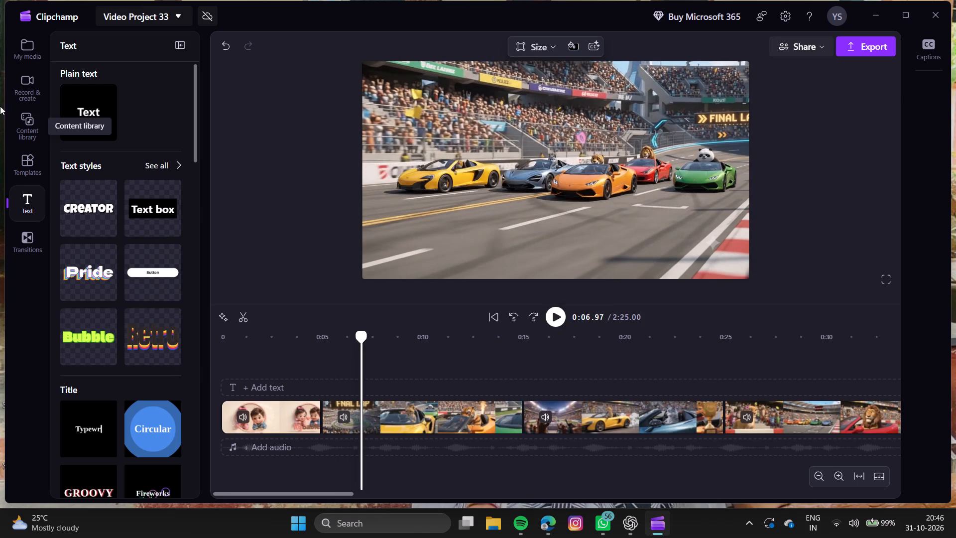
Preview the Dancefloor music tracks Let go (30 sec), Let Go and Over and over from the content library.
{"action": "left_click", "coordinate": [279, 445]}
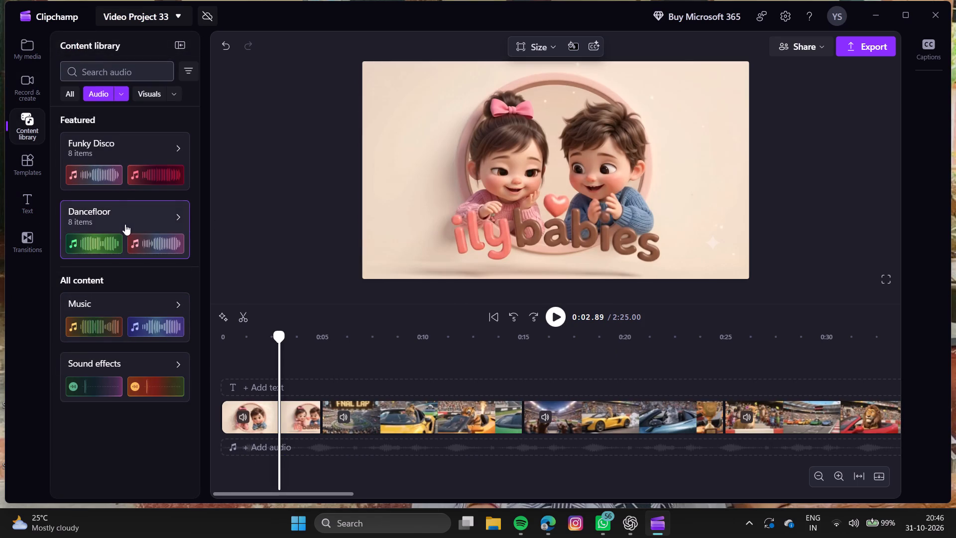
{"action": "left_click", "coordinate": [153, 213]}
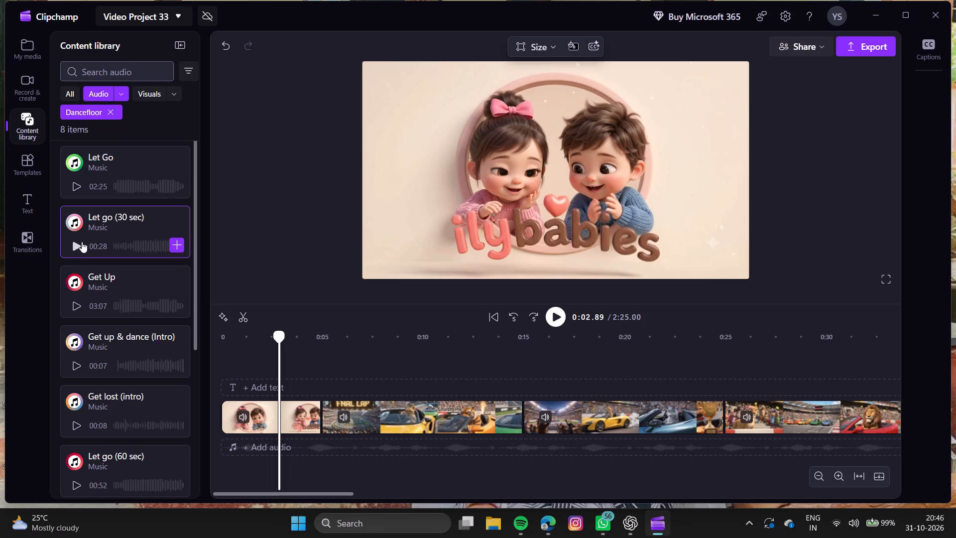
{"action": "left_click", "coordinate": [78, 244]}
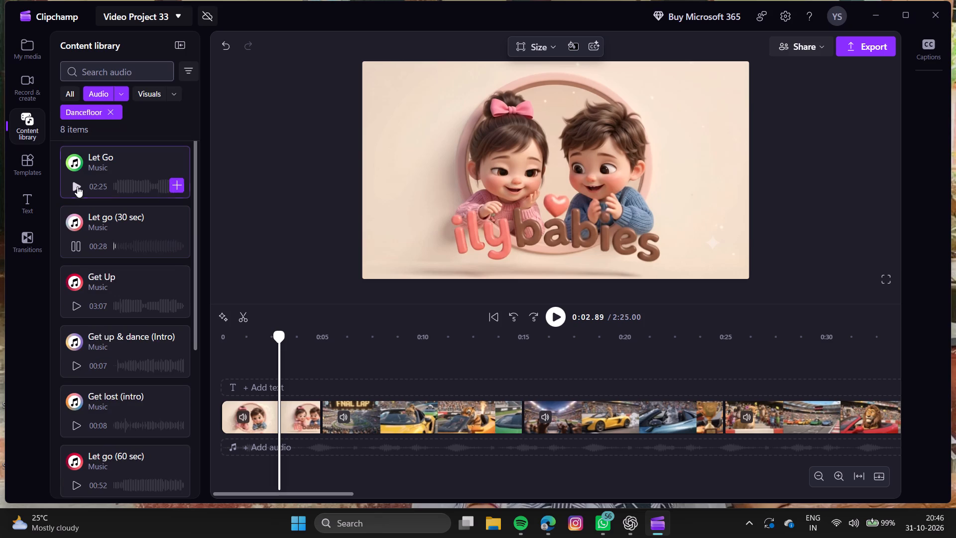
{"action": "left_click", "coordinate": [76, 184]}
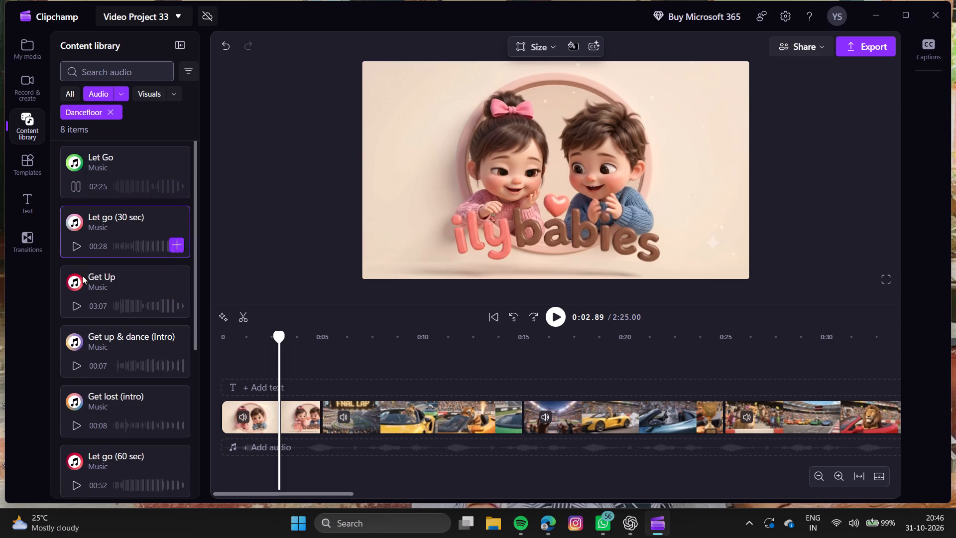
{"action": "scroll", "coordinate": [74, 375], "scroll_direction": "down", "scroll_amount": 2}
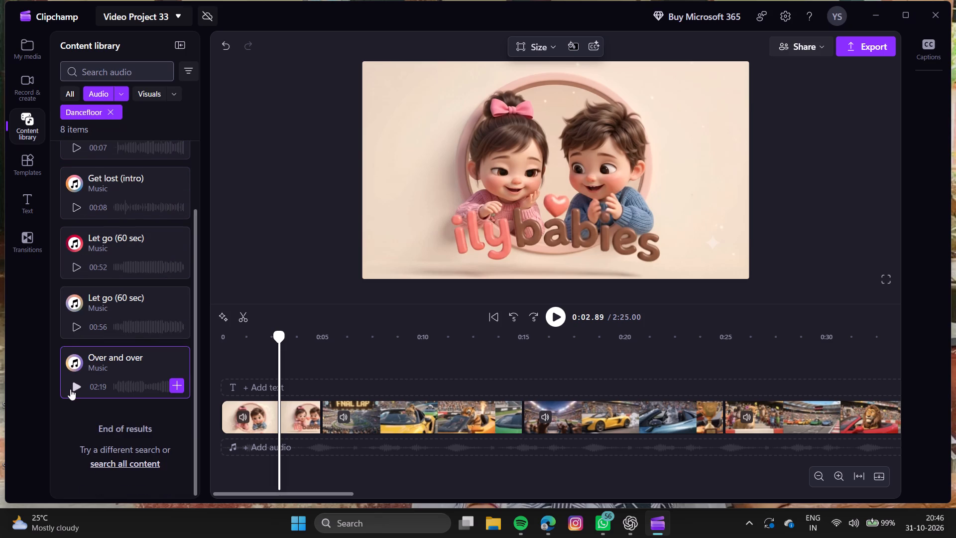
{"action": "left_click", "coordinate": [70, 388]}
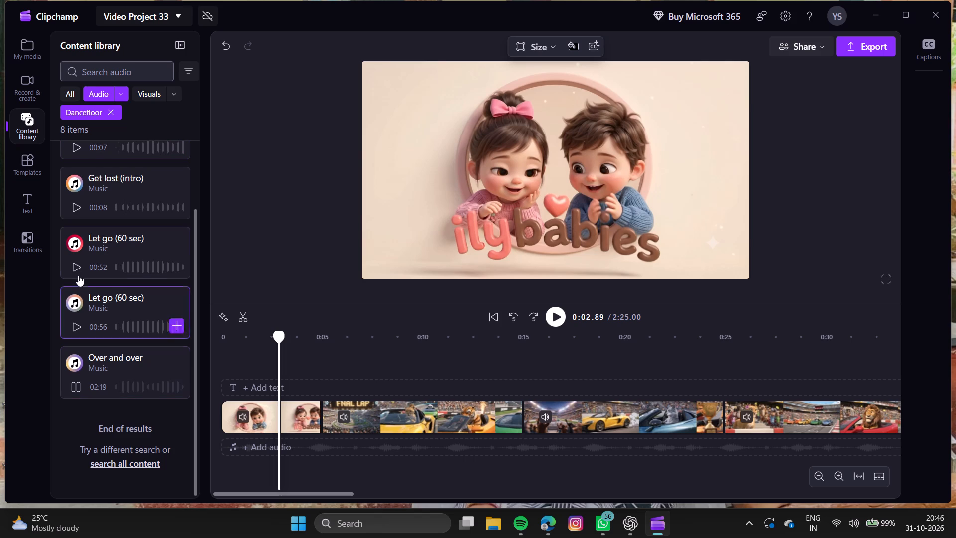
{"action": "left_click", "coordinate": [73, 390]}
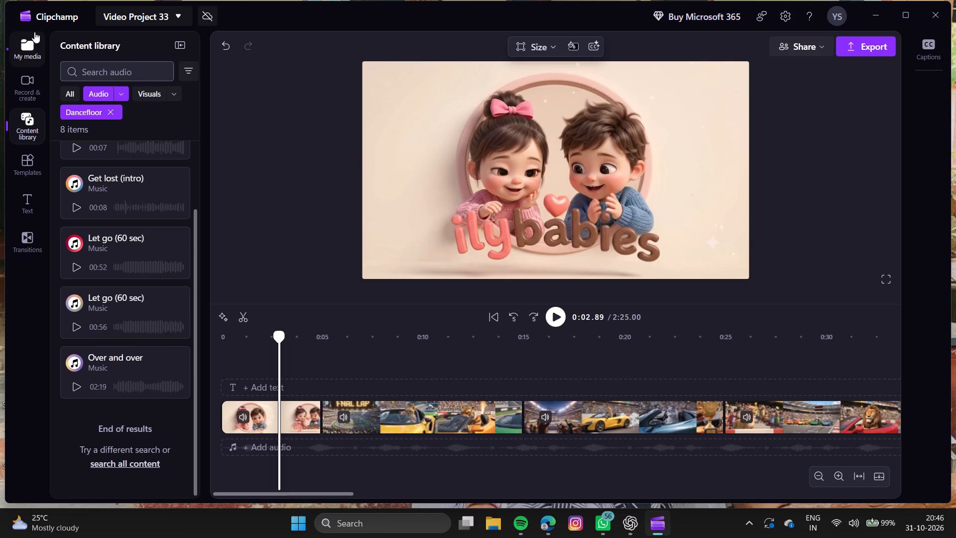
Import the Little Samba music file from the Downloads folder into the project media.
{"action": "left_click", "coordinate": [20, 46]}
{"action": "left_click", "coordinate": [92, 72]}
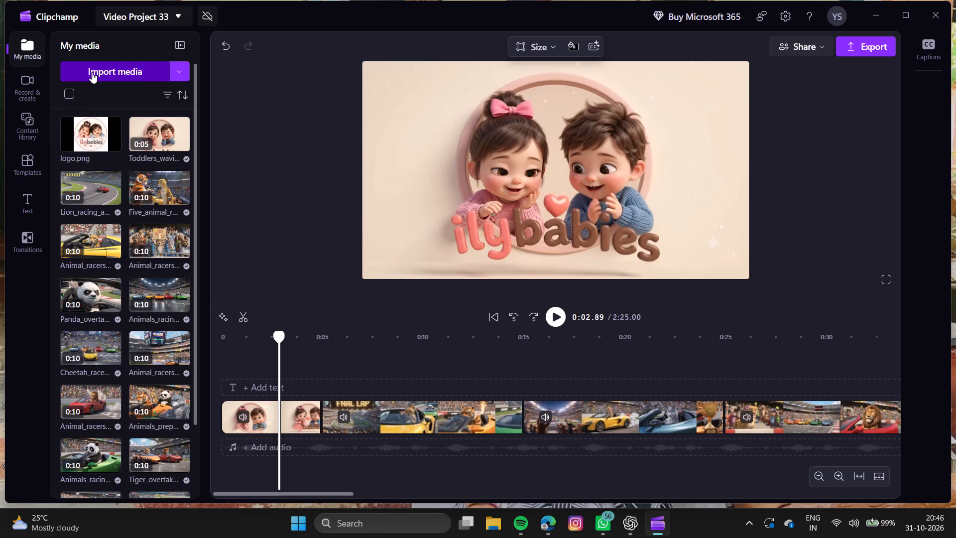
{"action": "scroll", "coordinate": [209, 207], "scroll_direction": "down", "scroll_amount": 1}
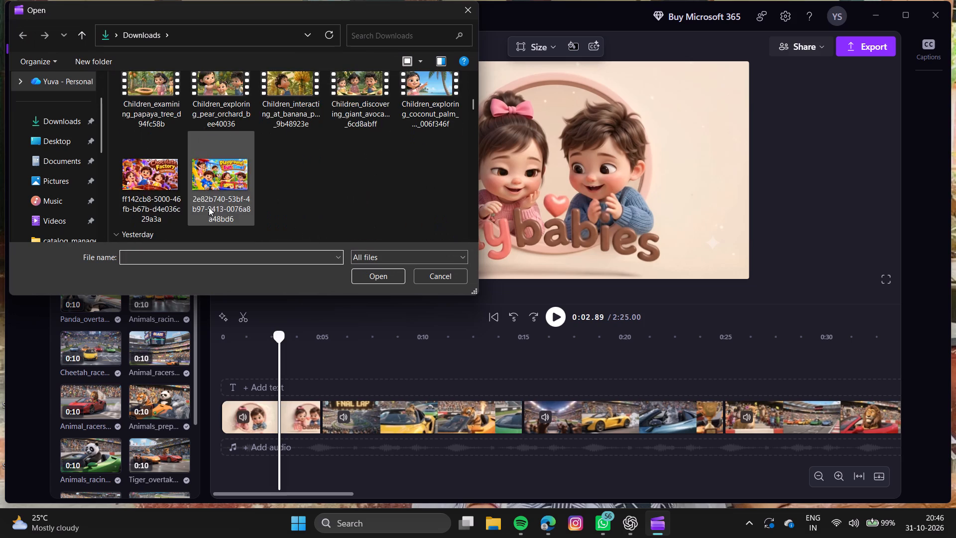
{"action": "scroll", "coordinate": [209, 207], "scroll_direction": "down", "scroll_amount": 3}
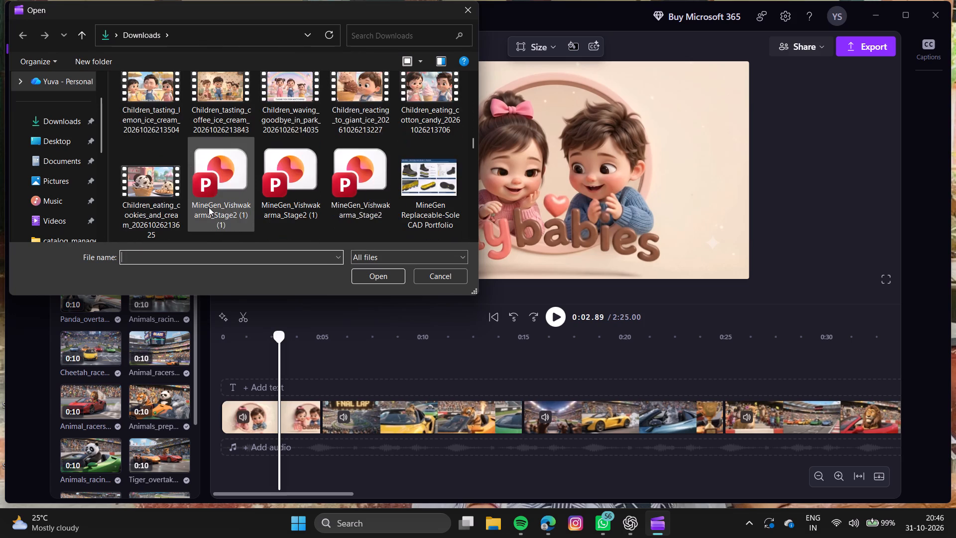
{"action": "scroll", "coordinate": [209, 207], "scroll_direction": "down", "scroll_amount": 3}
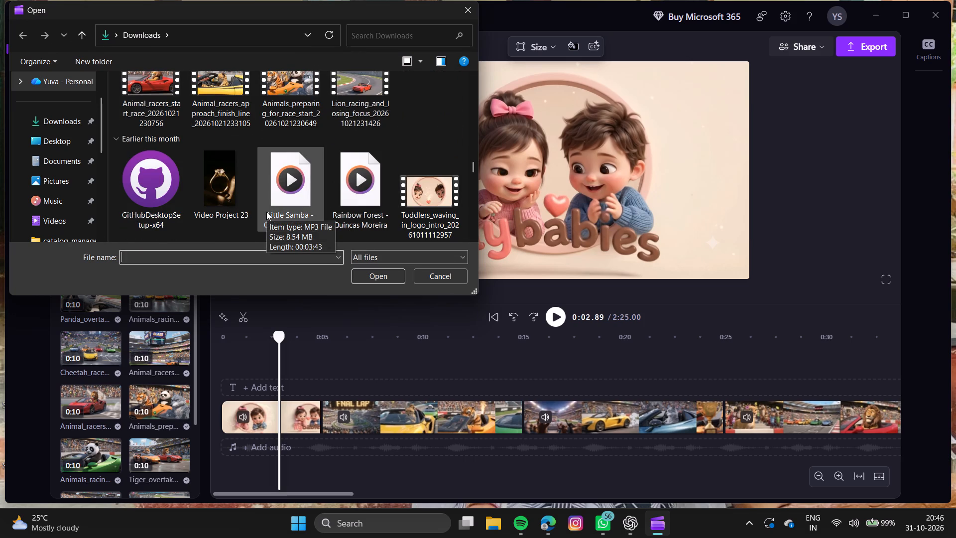
{"action": "scroll", "coordinate": [266, 212], "scroll_direction": "down", "scroll_amount": 1}
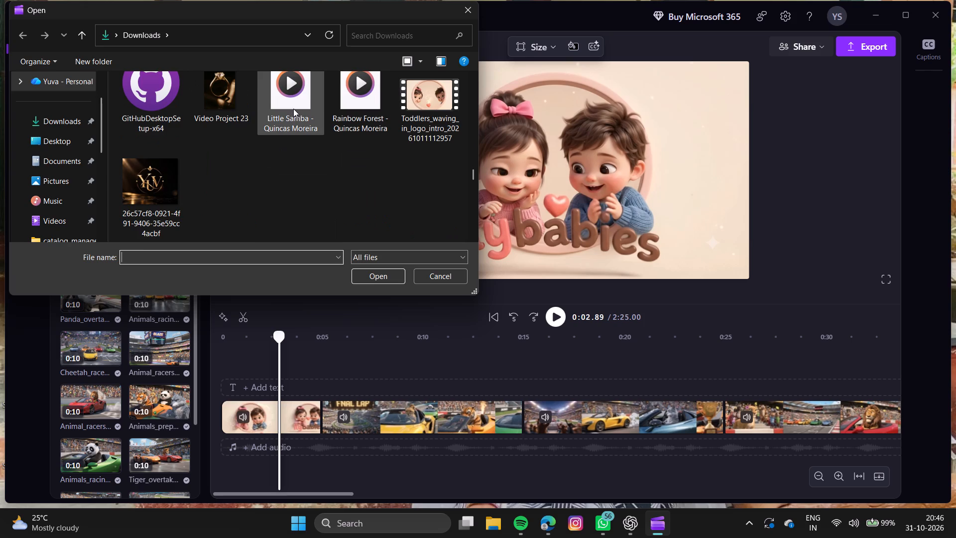
{"action": "double_click", "coordinate": [293, 109]}
Import the Rainbow Forest music file from the Downloads folder into the project media.
{"action": "left_click", "coordinate": [138, 69]}
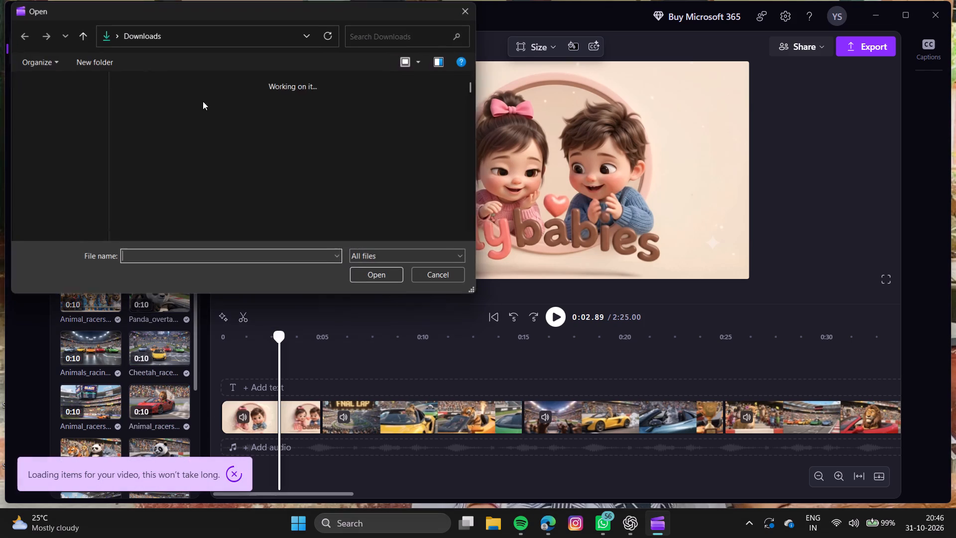
{"action": "scroll", "coordinate": [288, 201], "scroll_direction": "down", "scroll_amount": 2}
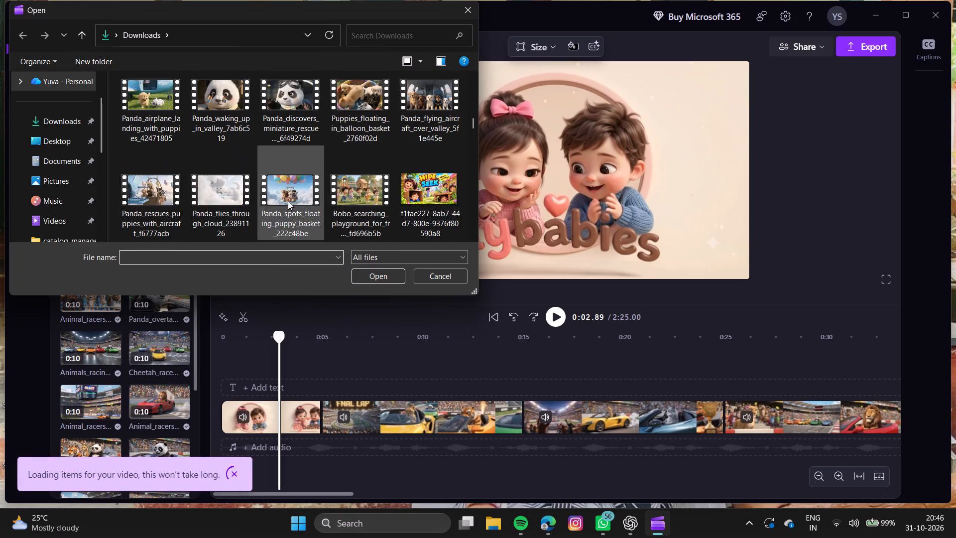
{"action": "scroll", "coordinate": [288, 201], "scroll_direction": "down", "scroll_amount": 3}
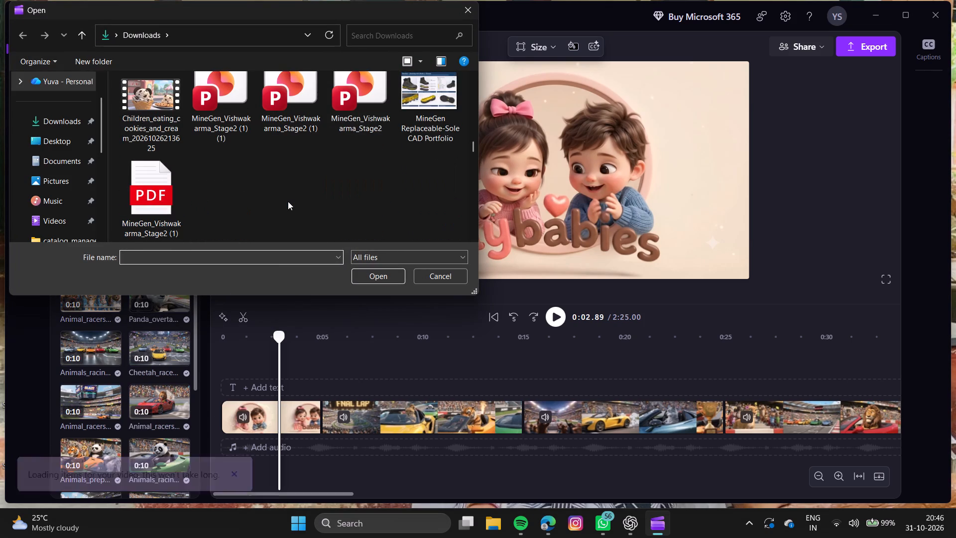
{"action": "scroll", "coordinate": [288, 201], "scroll_direction": "down", "scroll_amount": 3}
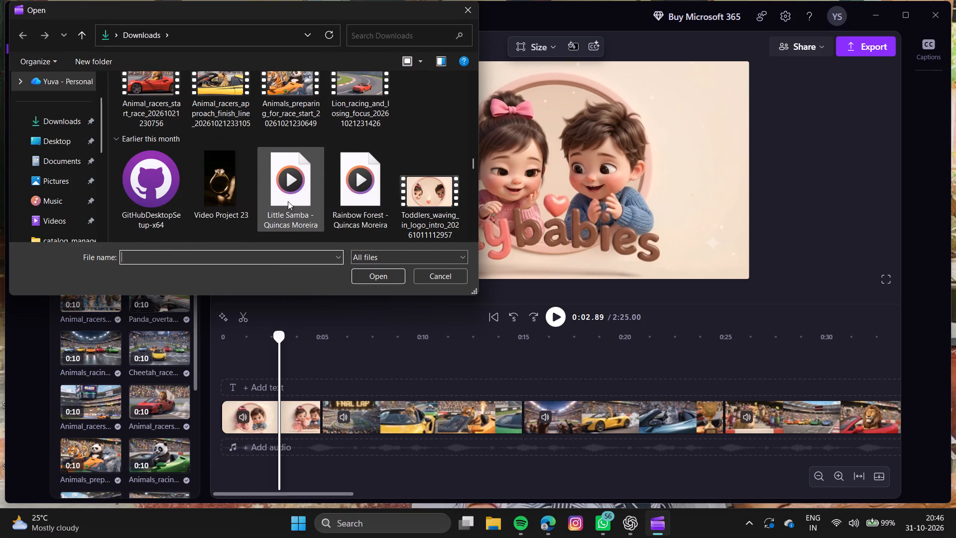
{"action": "scroll", "coordinate": [288, 201], "scroll_direction": "down", "scroll_amount": 1}
{"action": "double_click", "coordinate": [341, 198]}
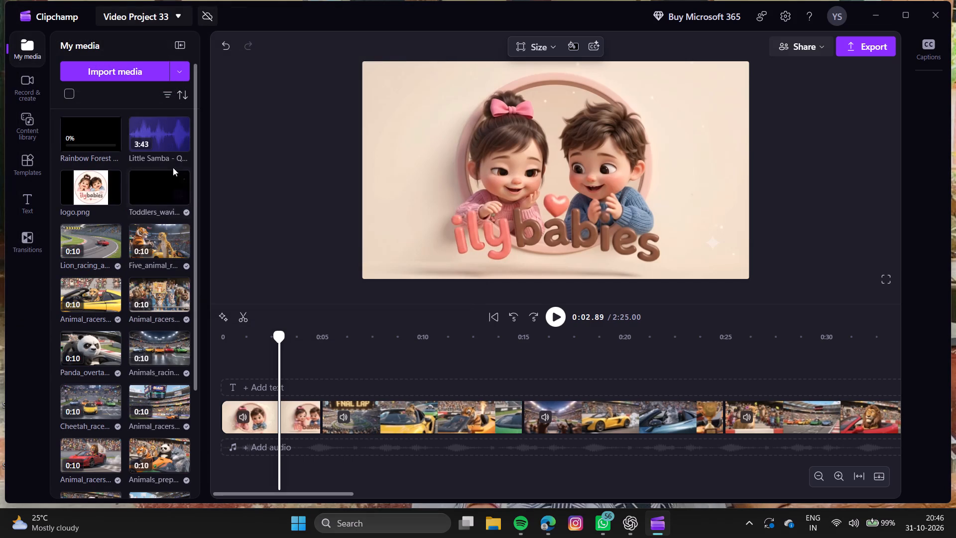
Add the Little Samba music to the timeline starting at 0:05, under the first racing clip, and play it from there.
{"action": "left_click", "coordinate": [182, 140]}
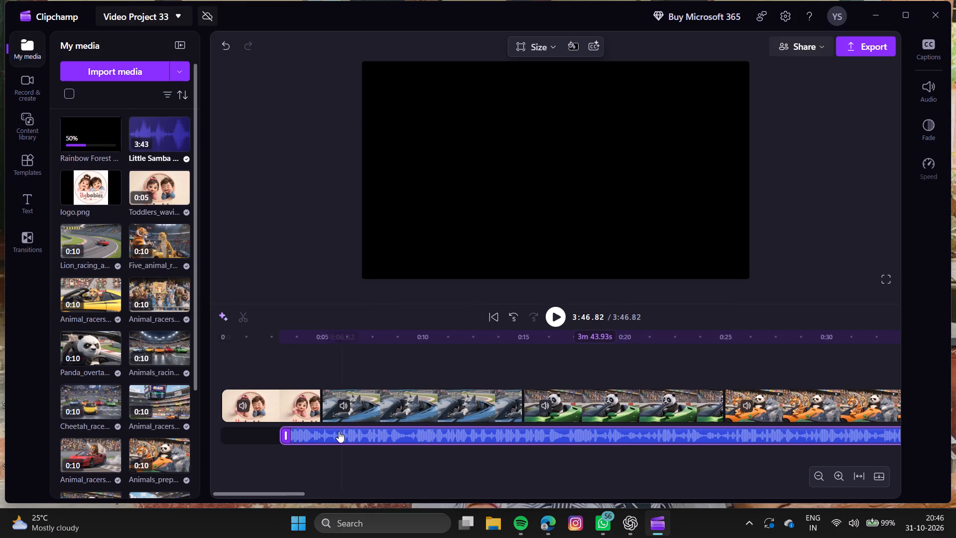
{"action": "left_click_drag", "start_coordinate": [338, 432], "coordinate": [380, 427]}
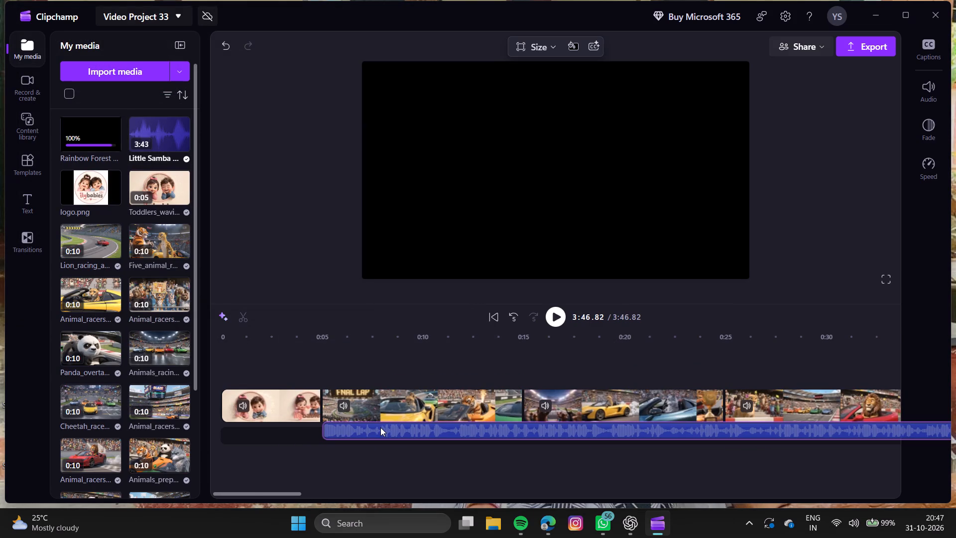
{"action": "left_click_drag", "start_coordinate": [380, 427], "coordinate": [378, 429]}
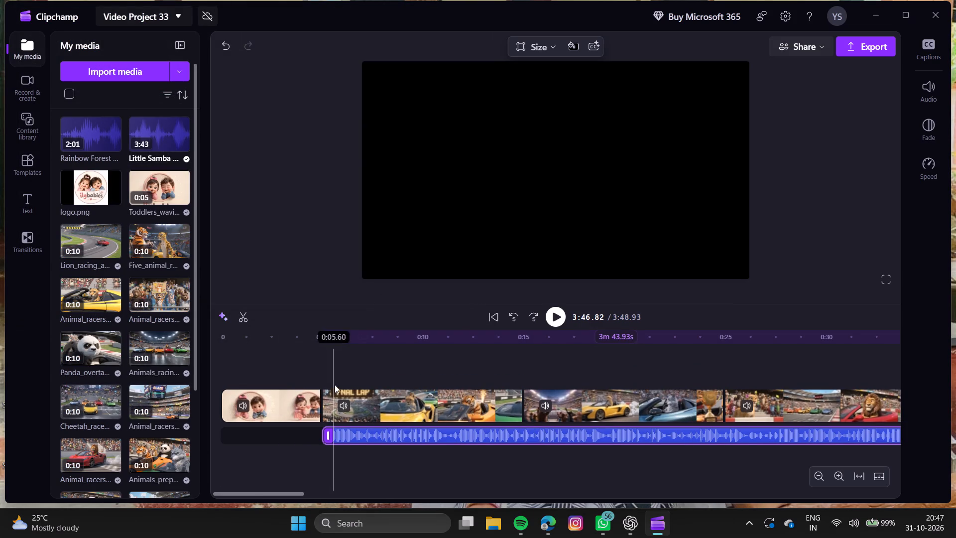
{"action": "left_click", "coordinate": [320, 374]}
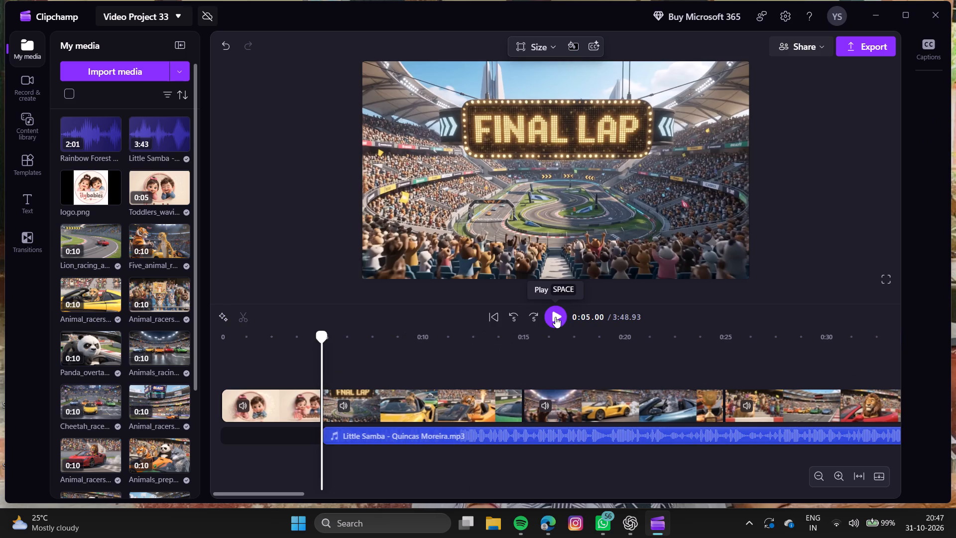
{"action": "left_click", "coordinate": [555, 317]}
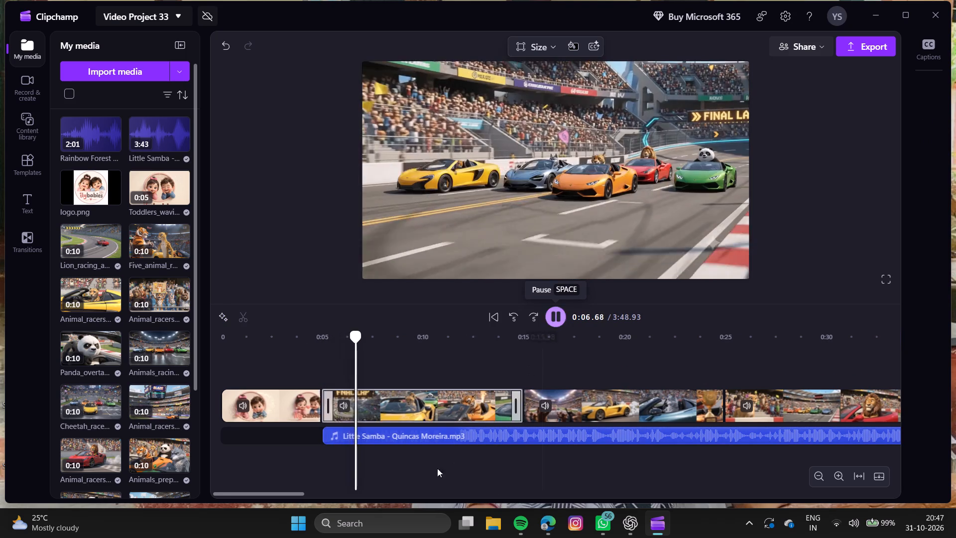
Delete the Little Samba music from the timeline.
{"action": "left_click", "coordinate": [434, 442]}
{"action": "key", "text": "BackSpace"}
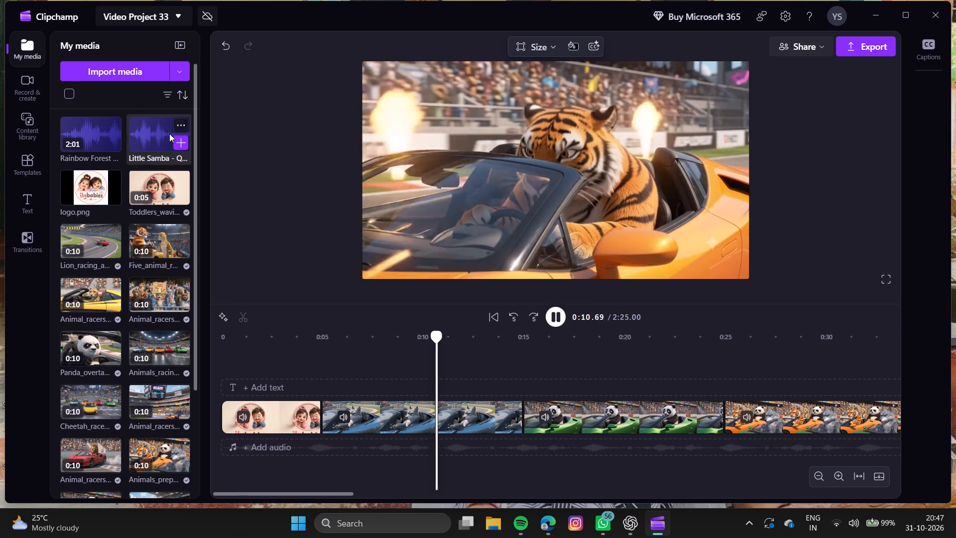
Add the Rainbow Forest music to the timeline starting at 0:05, under the first racing clip, and play it from there.
{"action": "left_click", "coordinate": [110, 147]}
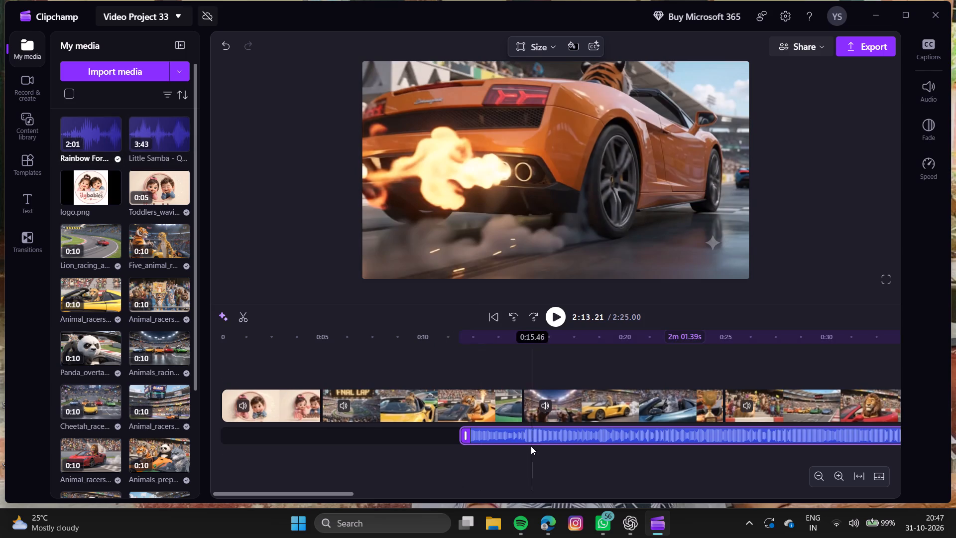
{"action": "left_click_drag", "start_coordinate": [530, 433], "coordinate": [390, 429]}
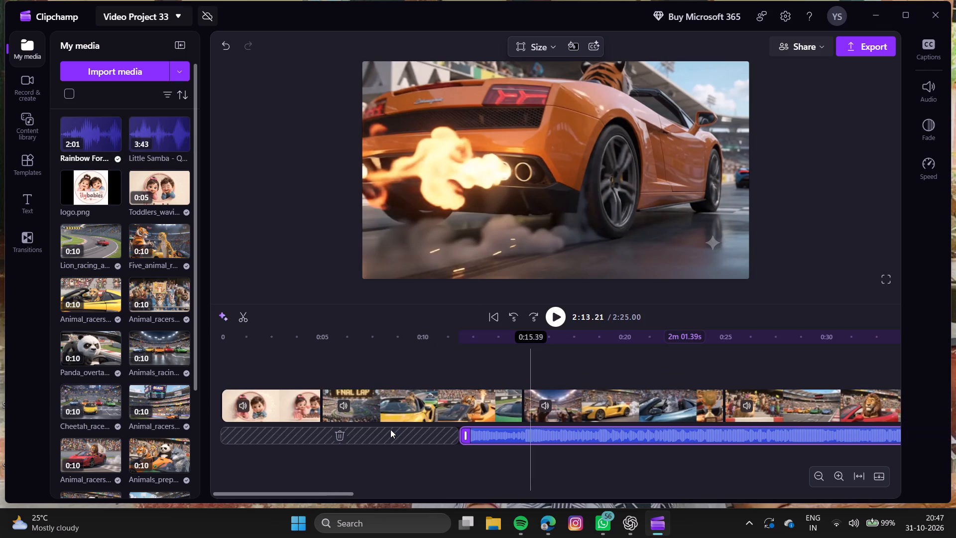
{"action": "left_click_drag", "start_coordinate": [485, 433], "coordinate": [336, 431]}
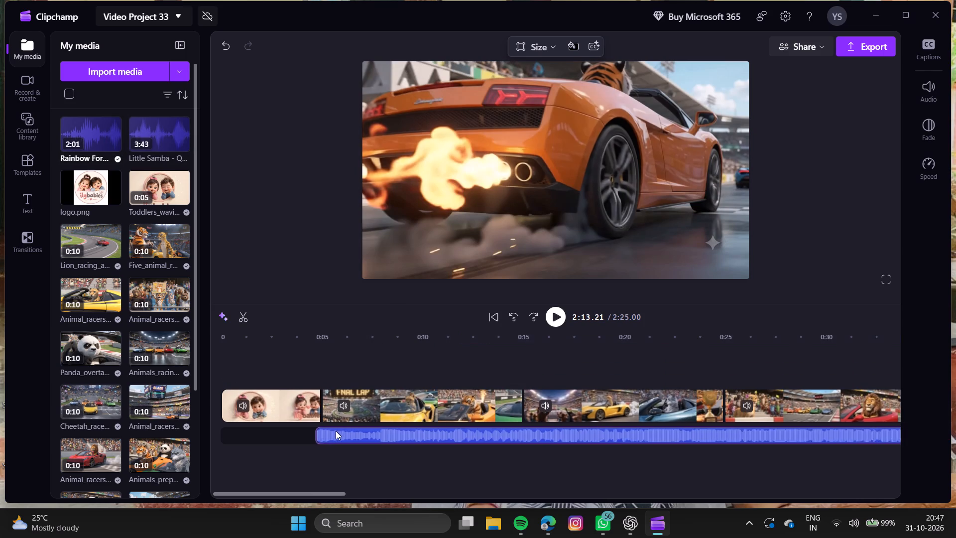
{"action": "left_click_drag", "start_coordinate": [336, 431], "coordinate": [345, 433]}
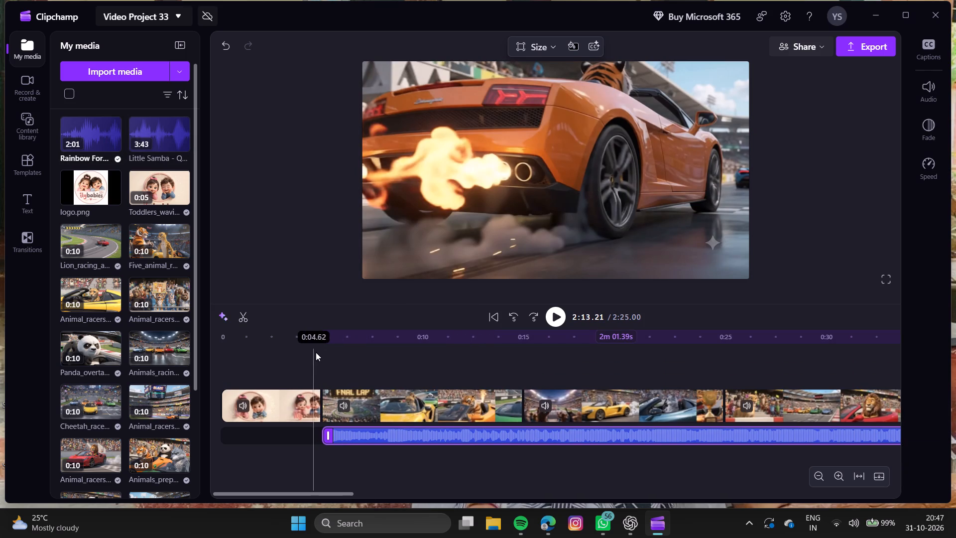
{"action": "left_click", "coordinate": [318, 354]}
{"action": "left_click", "coordinate": [556, 319]}
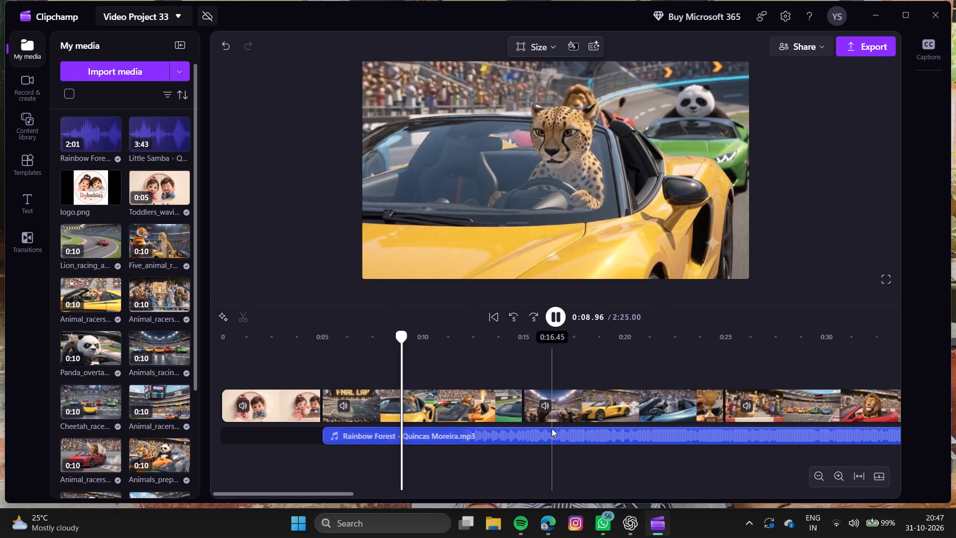
Set the volume of the Rainbow Forest music on the timeline to 48%.
{"action": "left_click", "coordinate": [550, 432]}
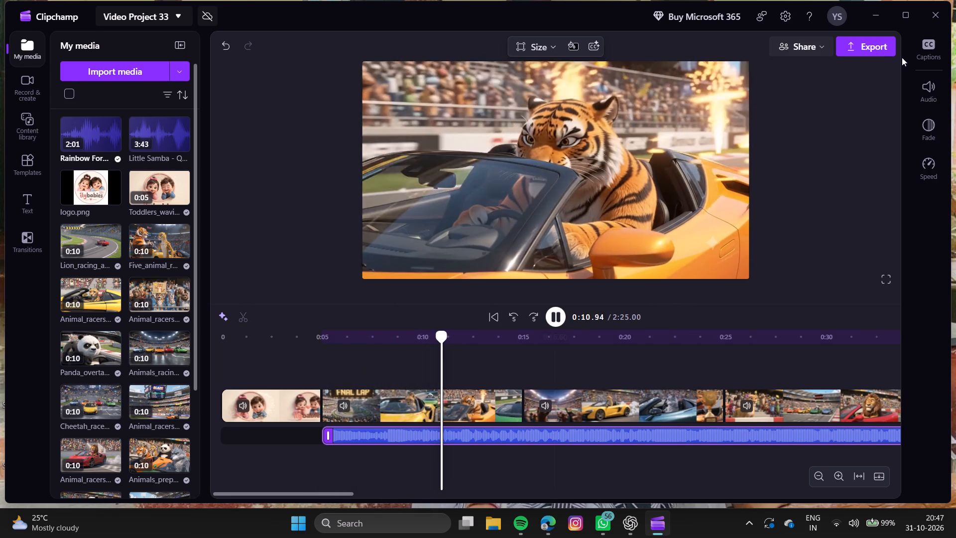
{"action": "left_click", "coordinate": [925, 97]}
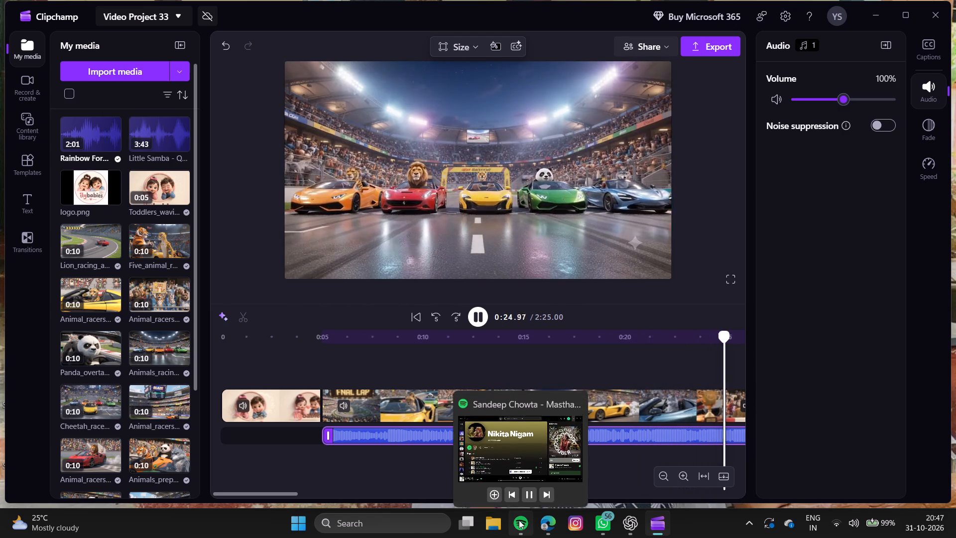
{"action": "left_click", "coordinate": [531, 488]}
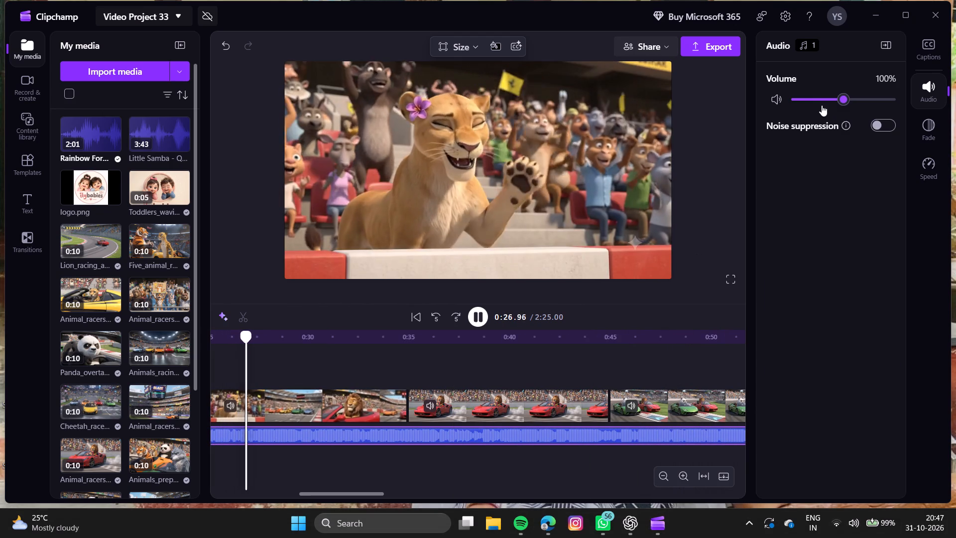
{"action": "left_click", "coordinate": [819, 100]}
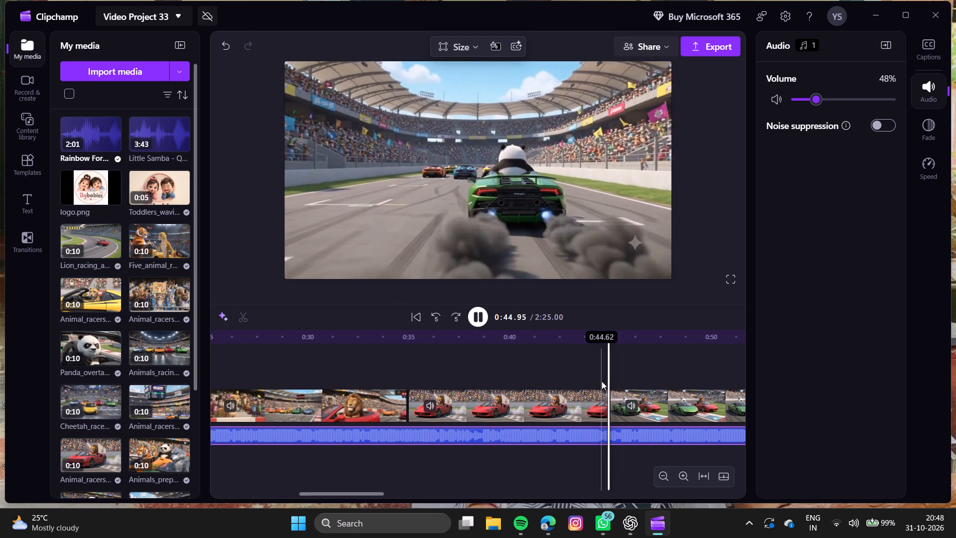
Play through the race clips with the music to about 1:43 to review their order, and pause there.
{"action": "left_click_drag", "start_coordinate": [601, 381], "coordinate": [548, 365]}
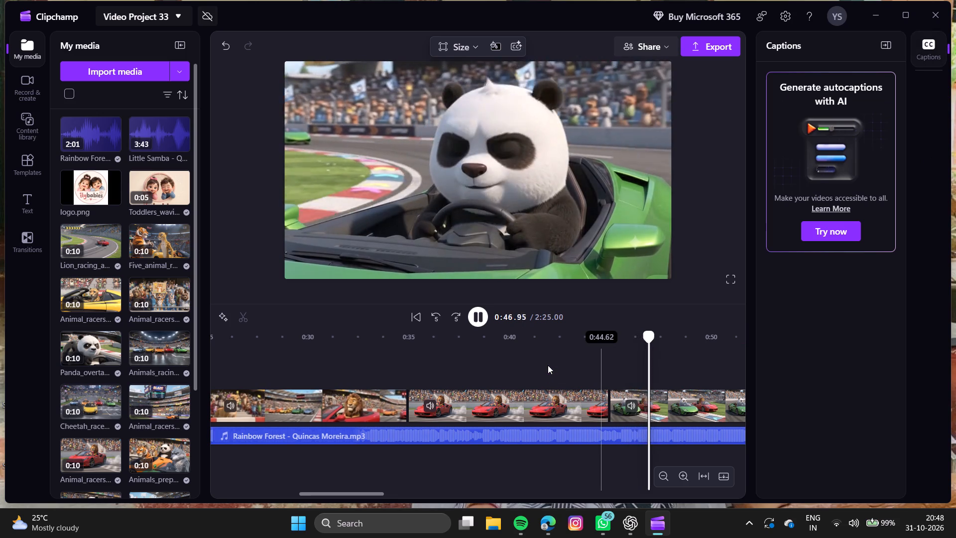
{"action": "scroll", "coordinate": [548, 365], "scroll_direction": "left", "scroll_amount": 1}
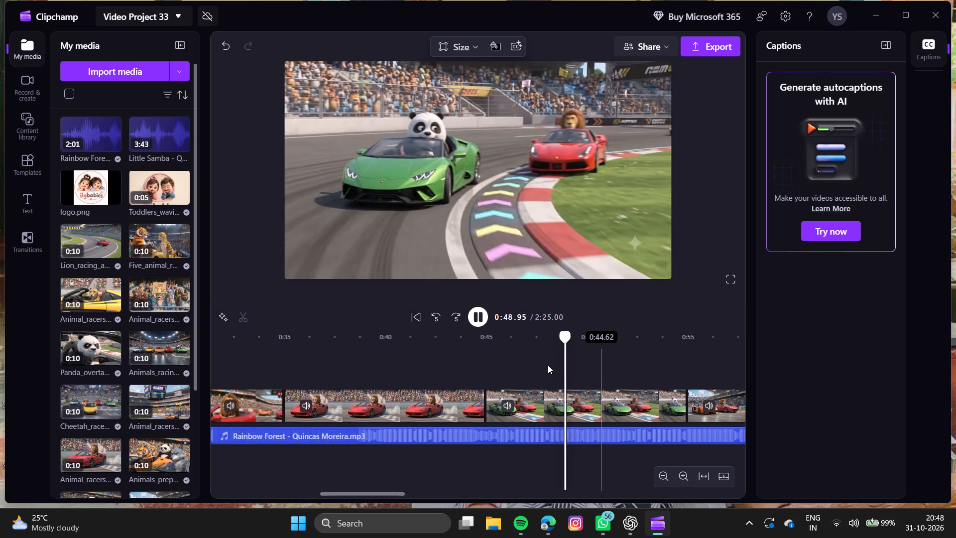
{"action": "scroll", "coordinate": [548, 365], "scroll_direction": "left", "scroll_amount": 1}
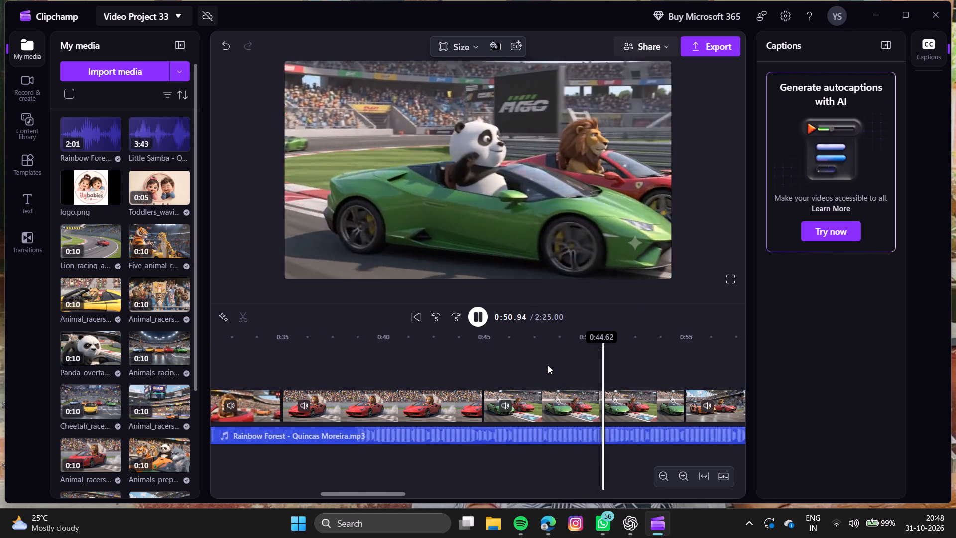
{"action": "scroll", "coordinate": [548, 365], "scroll_direction": "left", "scroll_amount": 1}
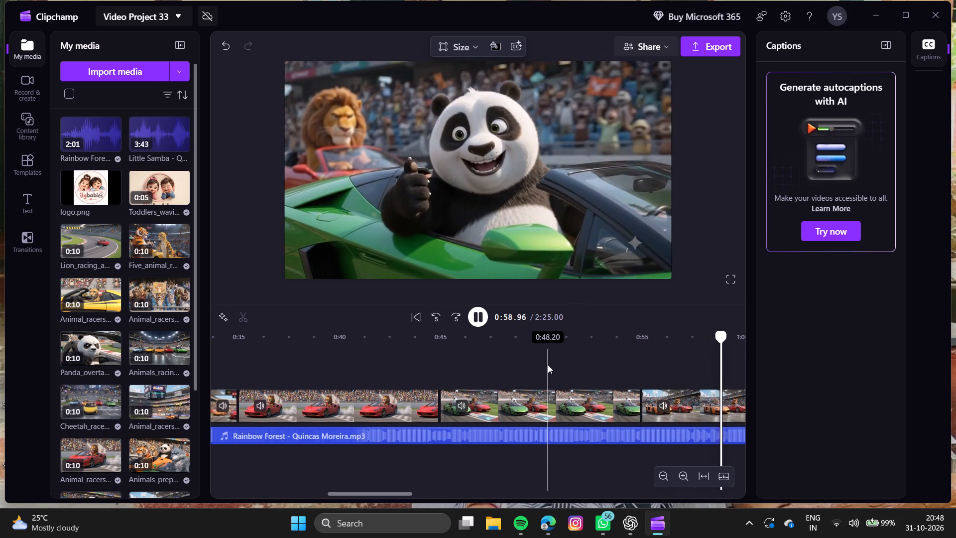
{"action": "scroll", "coordinate": [548, 365], "scroll_direction": "left", "scroll_amount": 1}
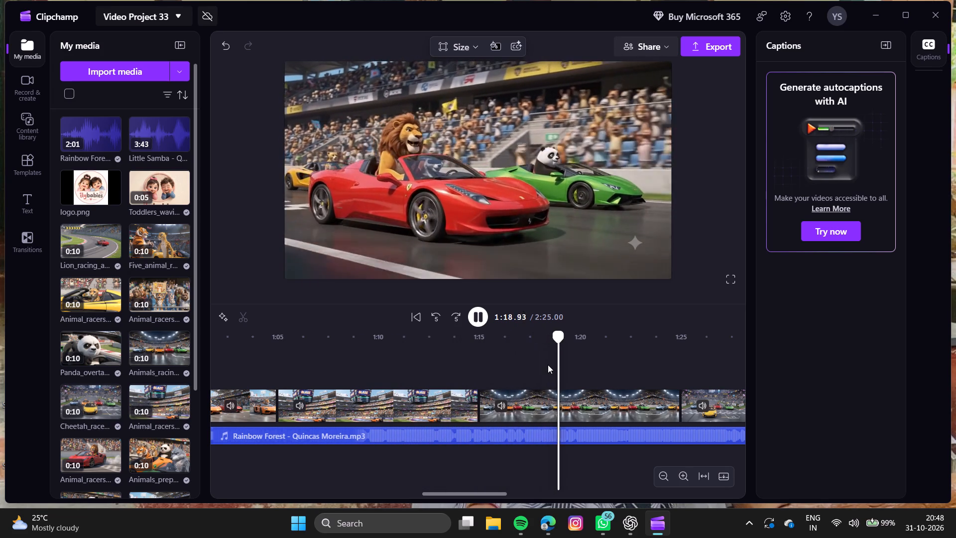
{"action": "scroll", "coordinate": [548, 365], "scroll_direction": "down", "scroll_amount": 8, "text": "ctrl"}
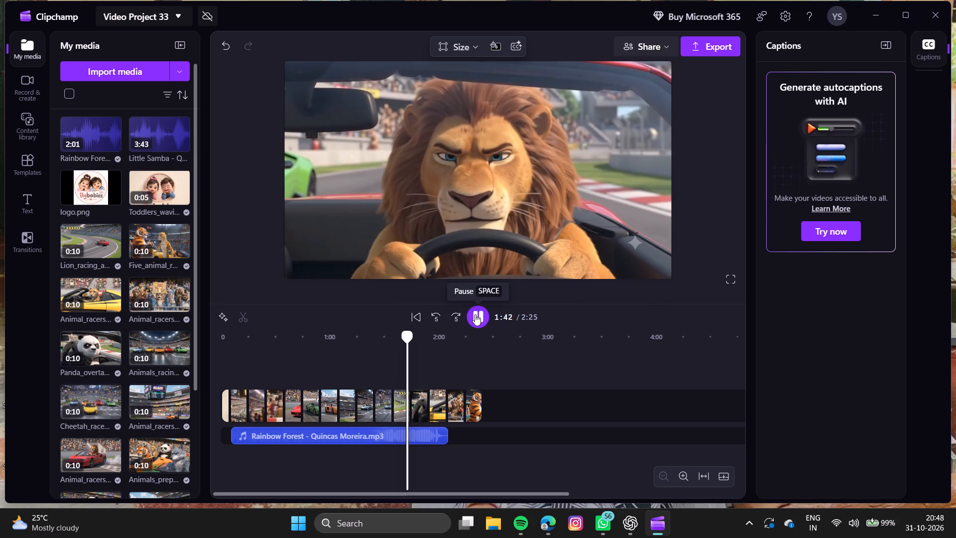
{"action": "left_click", "coordinate": [475, 314]}
Find the Lion_racing_and_losing_focus clip near 1:35 on the timeline and preview it from about 1:38.
{"action": "scroll", "coordinate": [366, 404], "scroll_direction": "up", "scroll_amount": 1, "text": "ctrl"}
{"action": "scroll", "coordinate": [366, 404], "scroll_direction": "down", "scroll_amount": 3}
{"action": "scroll", "coordinate": [369, 391], "scroll_direction": "up", "scroll_amount": 2, "text": "ctrl"}
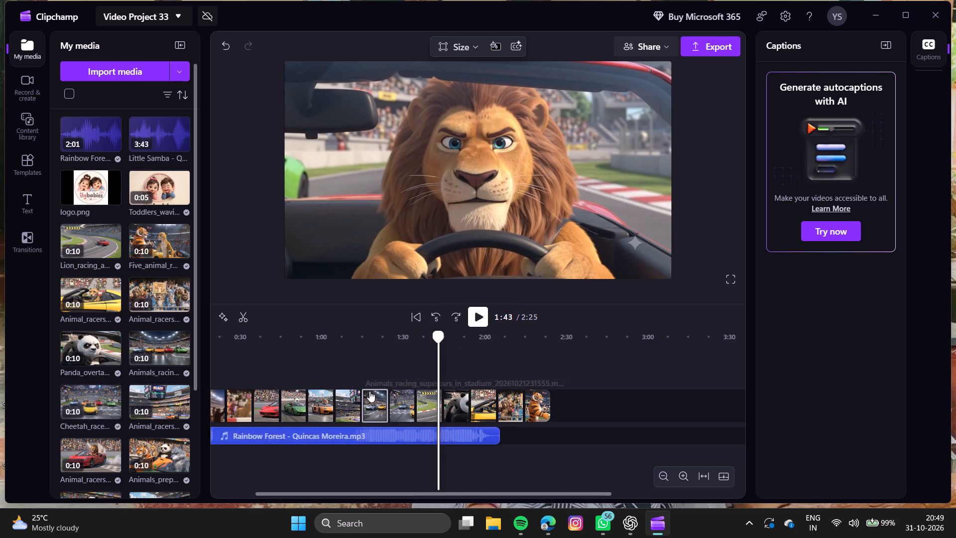
{"action": "scroll", "coordinate": [369, 391], "scroll_direction": "up", "scroll_amount": 6, "text": "ctrl"}
{"action": "scroll", "coordinate": [369, 391], "scroll_direction": "left", "scroll_amount": 4}
{"action": "scroll", "coordinate": [369, 391], "scroll_direction": "down", "scroll_amount": 2, "text": "ctrl"}
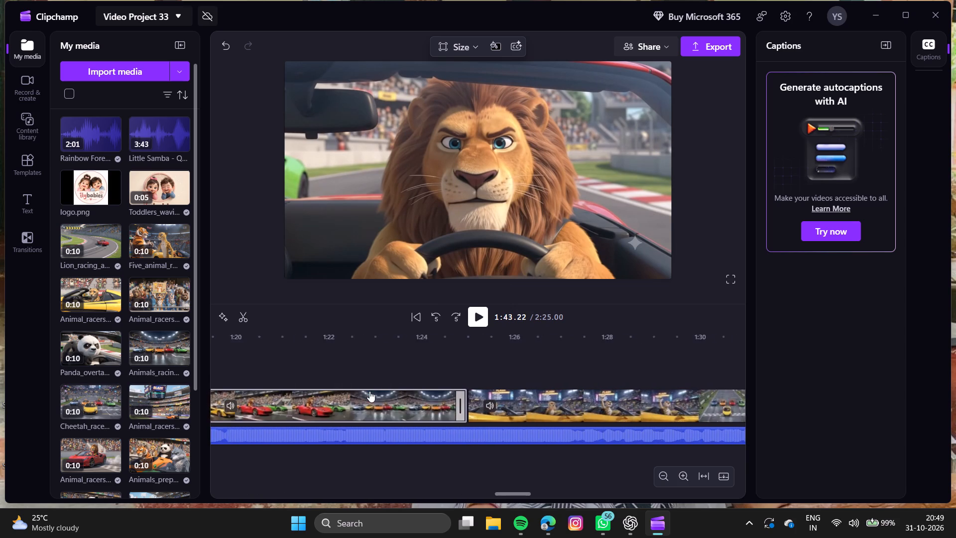
{"action": "scroll", "coordinate": [369, 391], "scroll_direction": "down", "scroll_amount": 2, "text": "ctrl"}
{"action": "scroll", "coordinate": [492, 419], "scroll_direction": "down", "scroll_amount": 3, "text": "ctrl"}
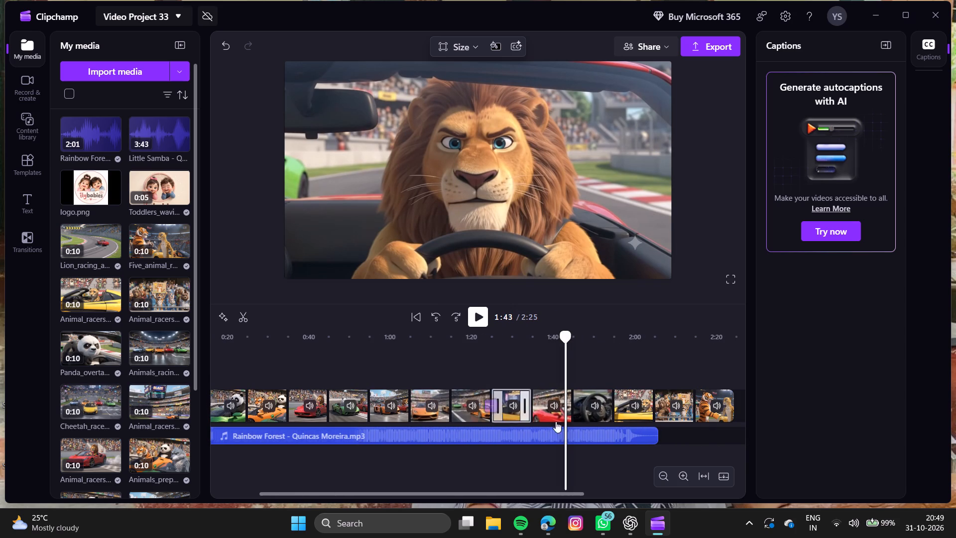
{"action": "left_click", "coordinate": [546, 413]}
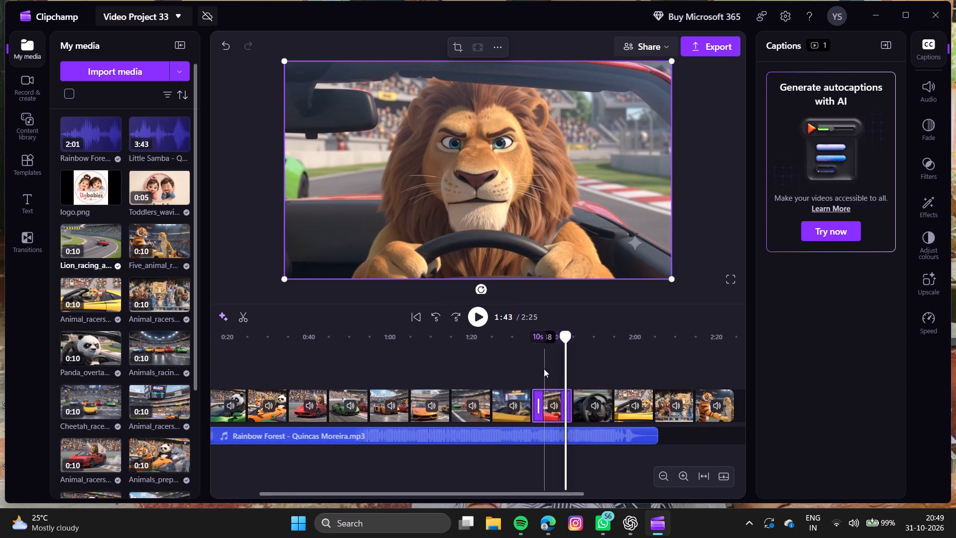
{"action": "left_click", "coordinate": [544, 369]}
{"action": "left_click", "coordinate": [471, 317]}
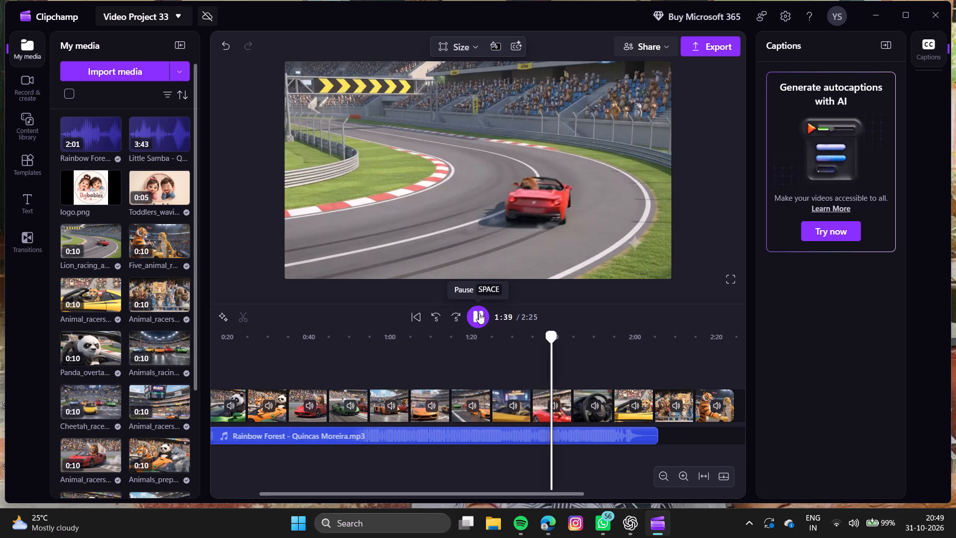
{"action": "left_click", "coordinate": [479, 313]}
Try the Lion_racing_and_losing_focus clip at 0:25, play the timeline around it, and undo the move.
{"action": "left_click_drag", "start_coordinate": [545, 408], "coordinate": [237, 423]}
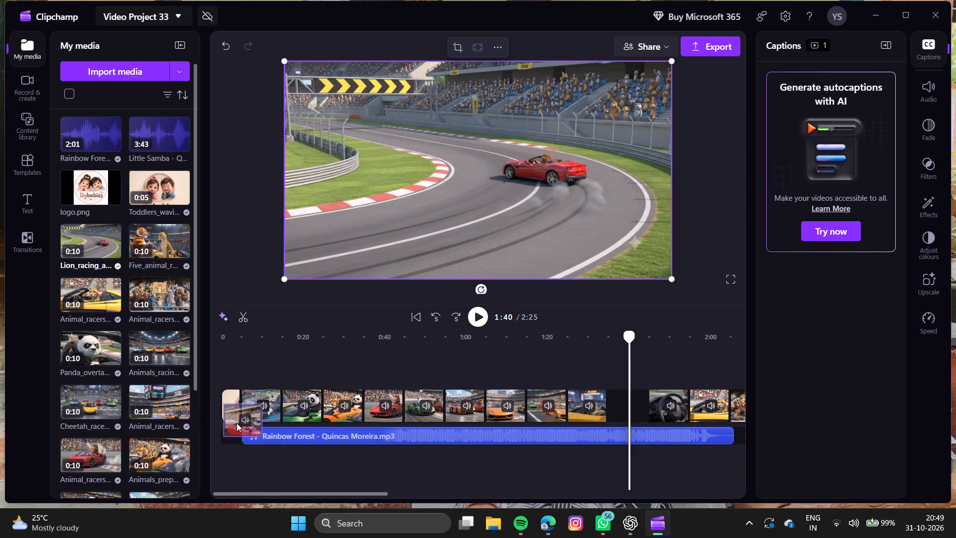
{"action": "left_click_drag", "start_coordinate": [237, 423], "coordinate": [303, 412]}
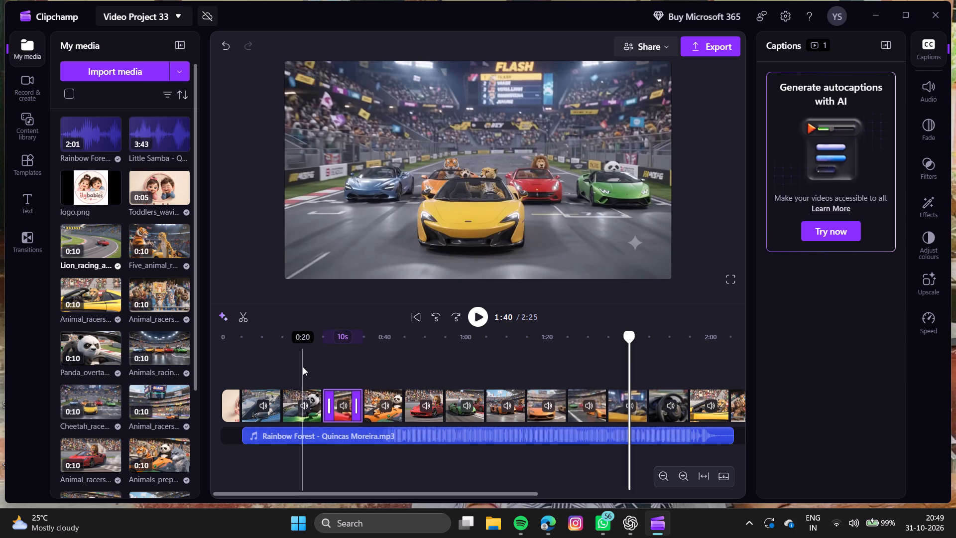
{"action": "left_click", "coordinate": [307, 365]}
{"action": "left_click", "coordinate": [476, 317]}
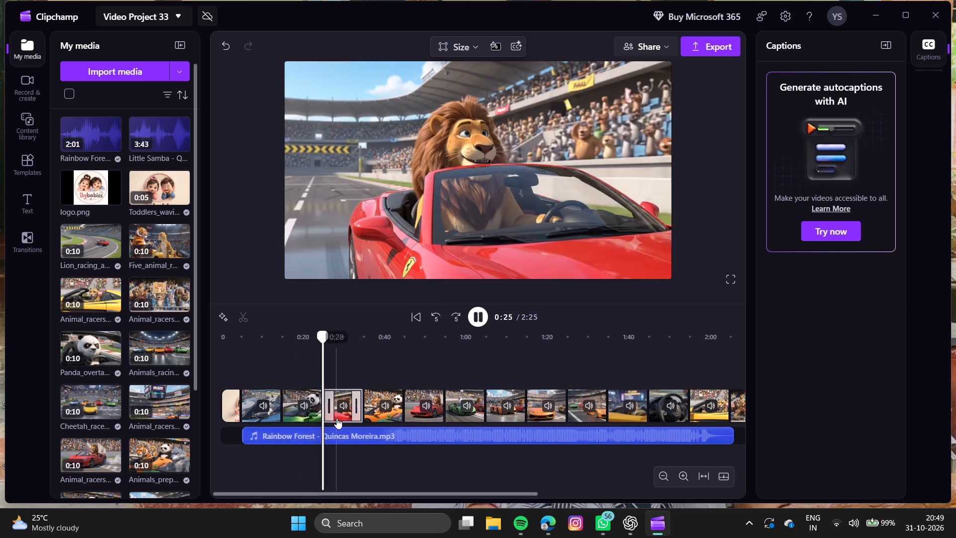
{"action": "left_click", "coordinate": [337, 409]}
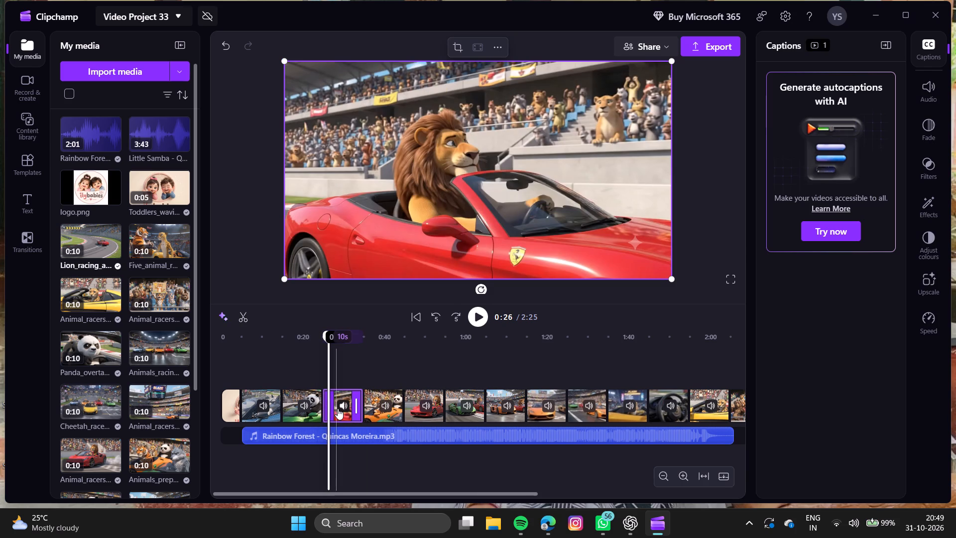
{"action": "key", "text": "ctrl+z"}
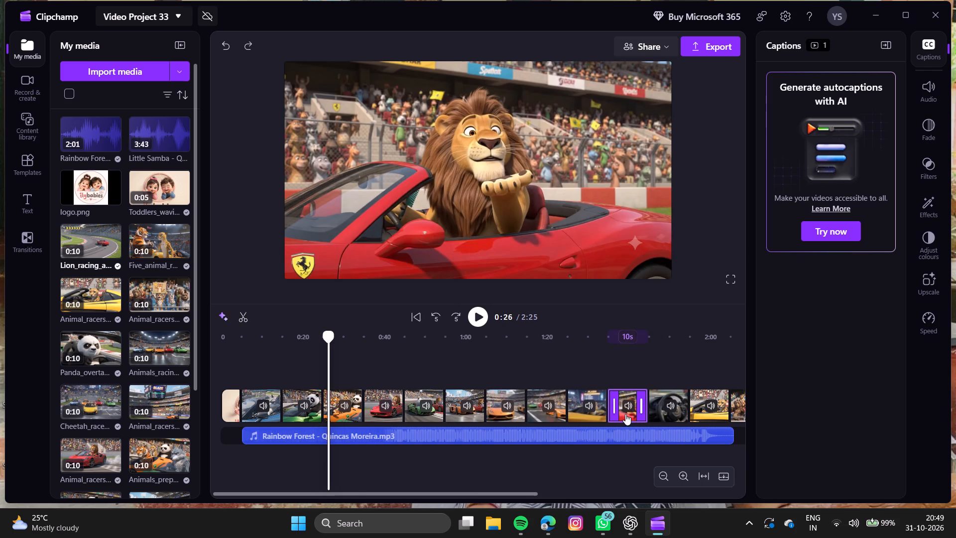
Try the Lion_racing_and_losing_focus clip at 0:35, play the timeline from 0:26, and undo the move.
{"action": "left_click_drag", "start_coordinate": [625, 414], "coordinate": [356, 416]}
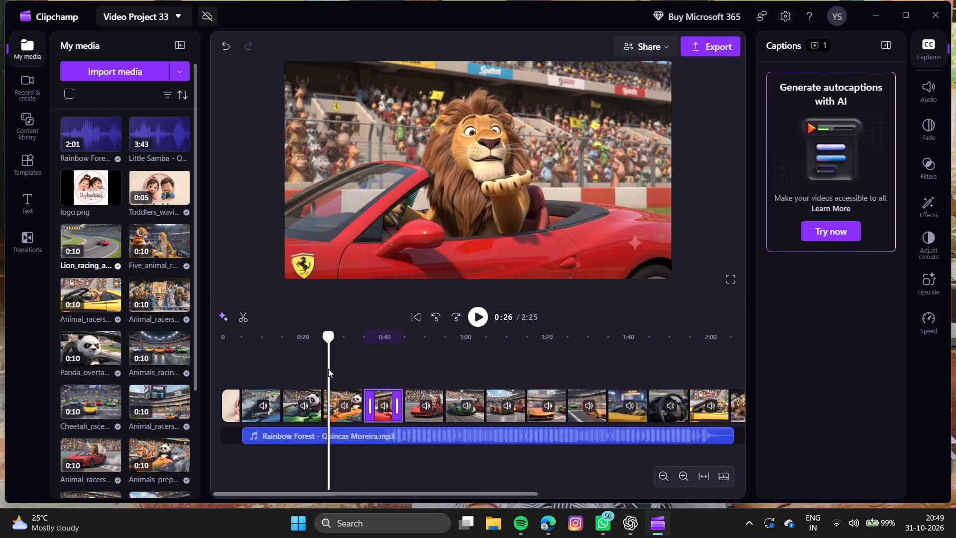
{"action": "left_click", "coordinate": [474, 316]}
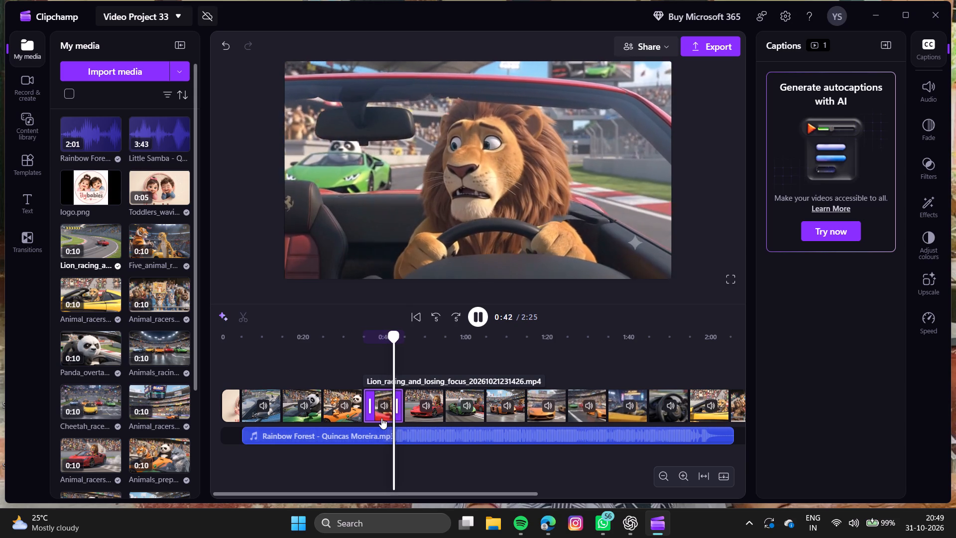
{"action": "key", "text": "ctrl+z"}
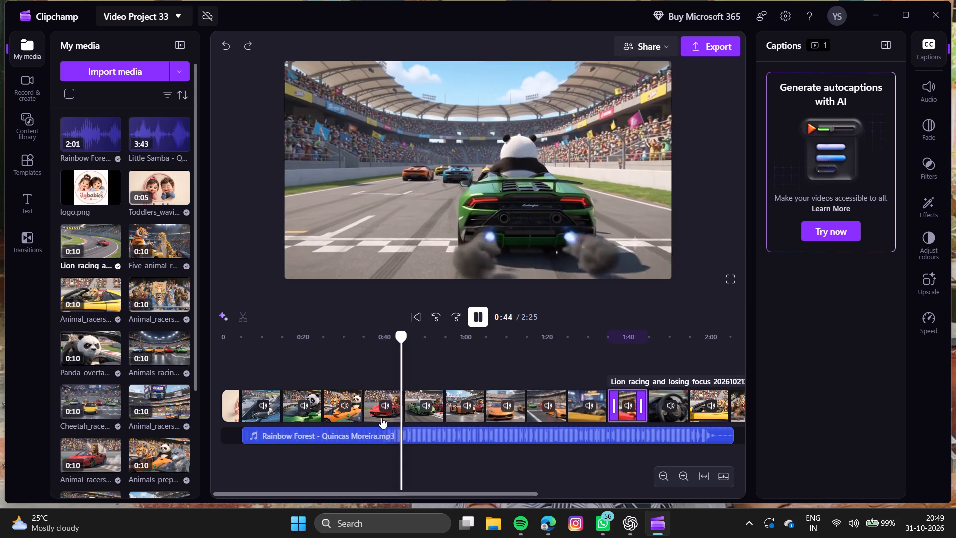
Move the Lion_racing_and_losing_focus clip to 0:45, just before the green car clip, and play the timeline from 0:39.
{"action": "left_click_drag", "start_coordinate": [624, 416], "coordinate": [413, 415]}
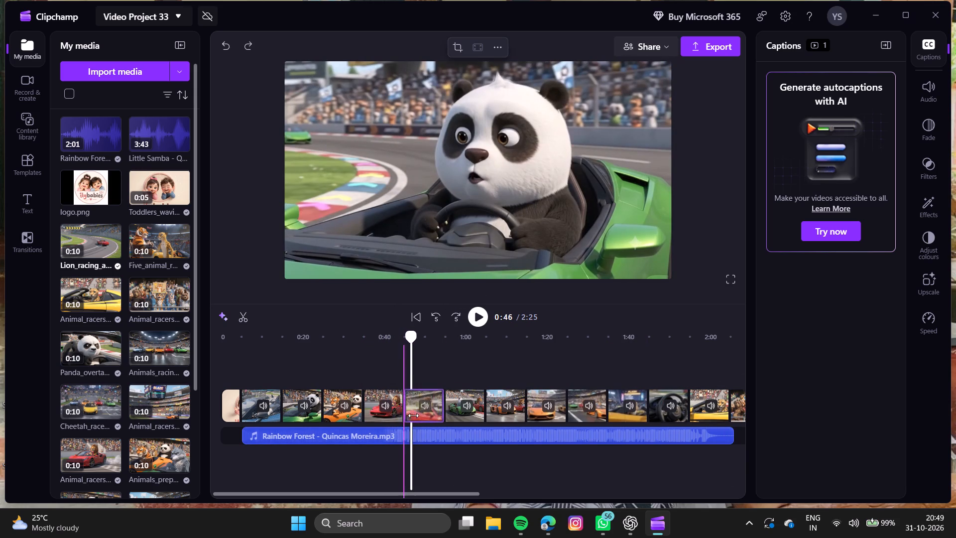
{"action": "left_click", "coordinate": [380, 367]}
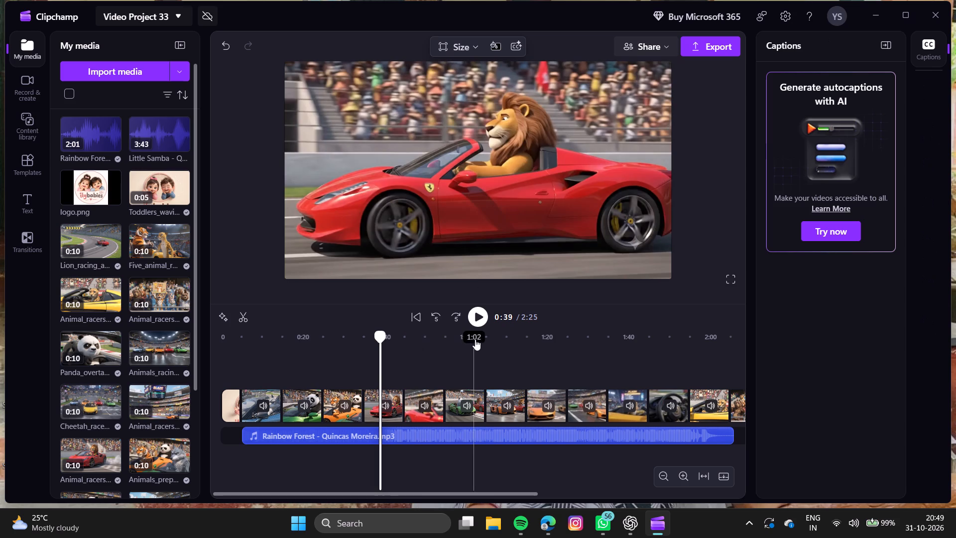
{"action": "left_click", "coordinate": [477, 319]}
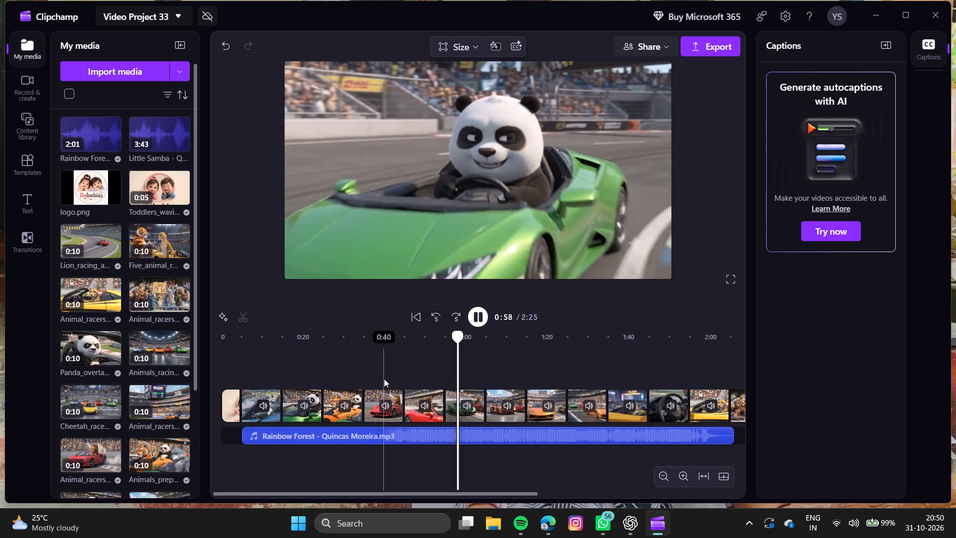
Trim the end of the Rainbow Forest music back to about 0:48 and play the timeline from 0:25.
{"action": "scroll", "coordinate": [384, 379], "scroll_direction": "down", "scroll_amount": 3, "text": "ctrl"}
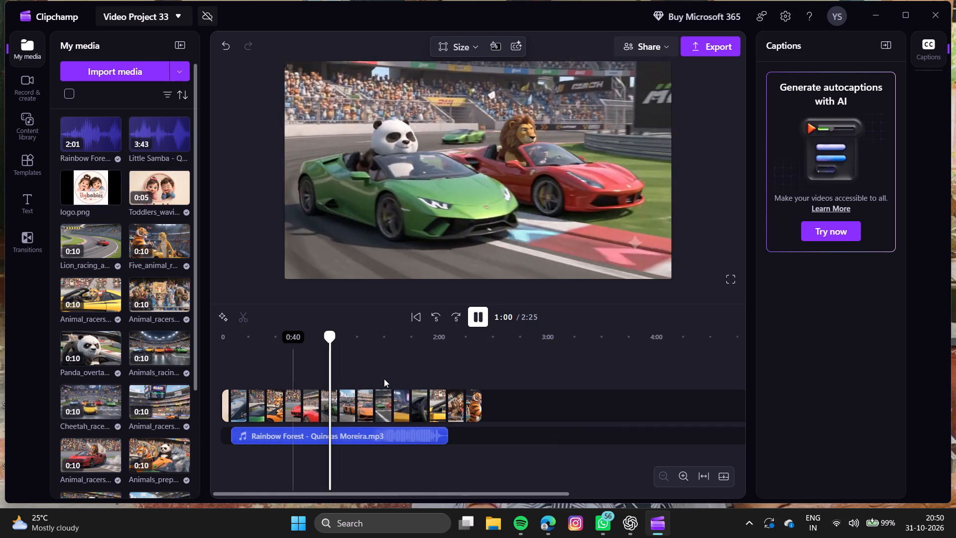
{"action": "left_click", "coordinate": [364, 435]}
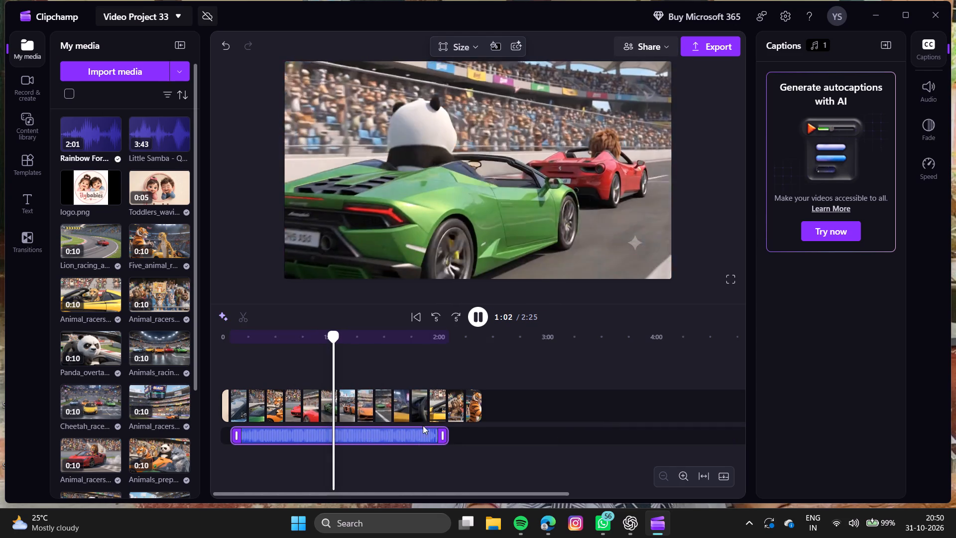
{"action": "left_click_drag", "start_coordinate": [443, 435], "coordinate": [304, 444]}
{"action": "scroll", "coordinate": [304, 444], "scroll_direction": "right", "scroll_amount": 2}
{"action": "left_click", "coordinate": [267, 369]}
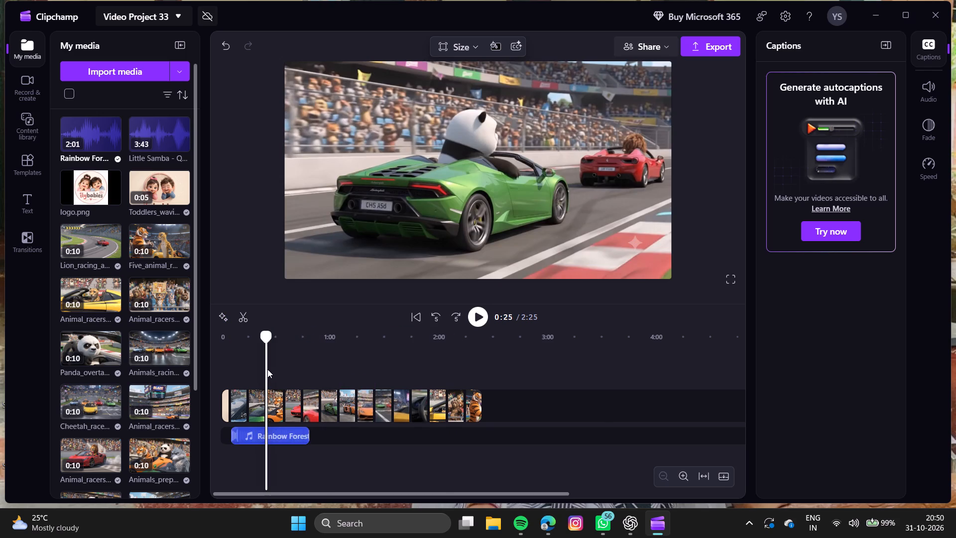
{"action": "left_click", "coordinate": [472, 320]}
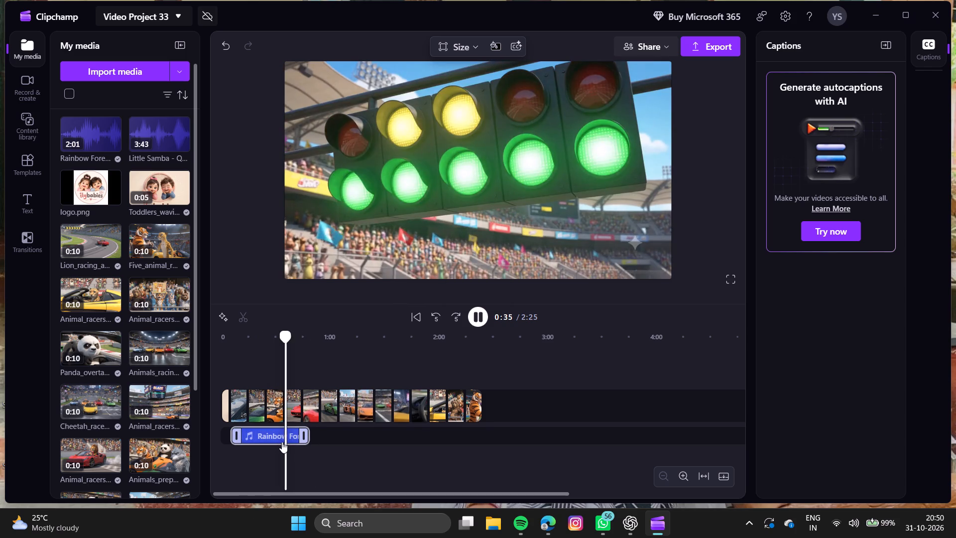
Trim the end of the Rainbow Forest music back to about 0:37 and play the timeline from there.
{"action": "left_click_drag", "start_coordinate": [304, 435], "coordinate": [284, 437]}
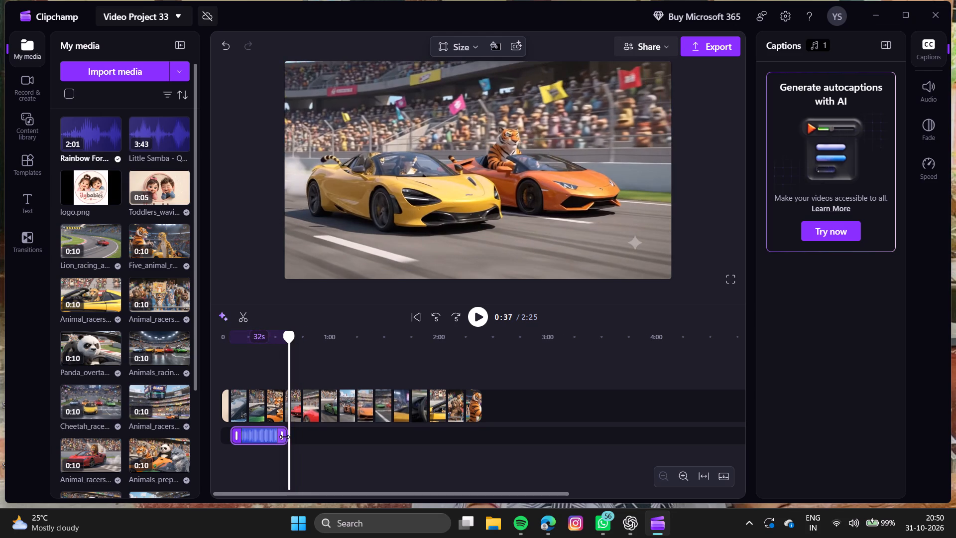
{"action": "left_click", "coordinate": [477, 311]}
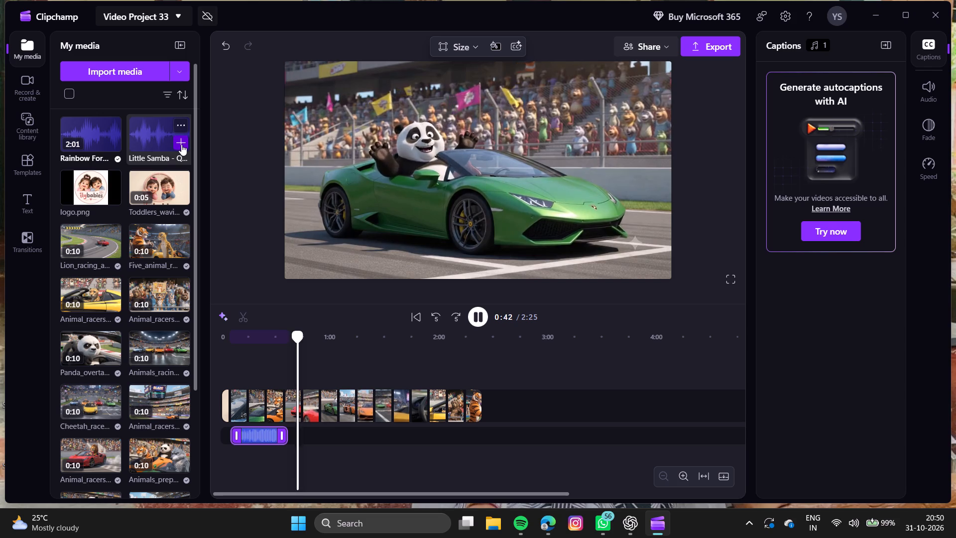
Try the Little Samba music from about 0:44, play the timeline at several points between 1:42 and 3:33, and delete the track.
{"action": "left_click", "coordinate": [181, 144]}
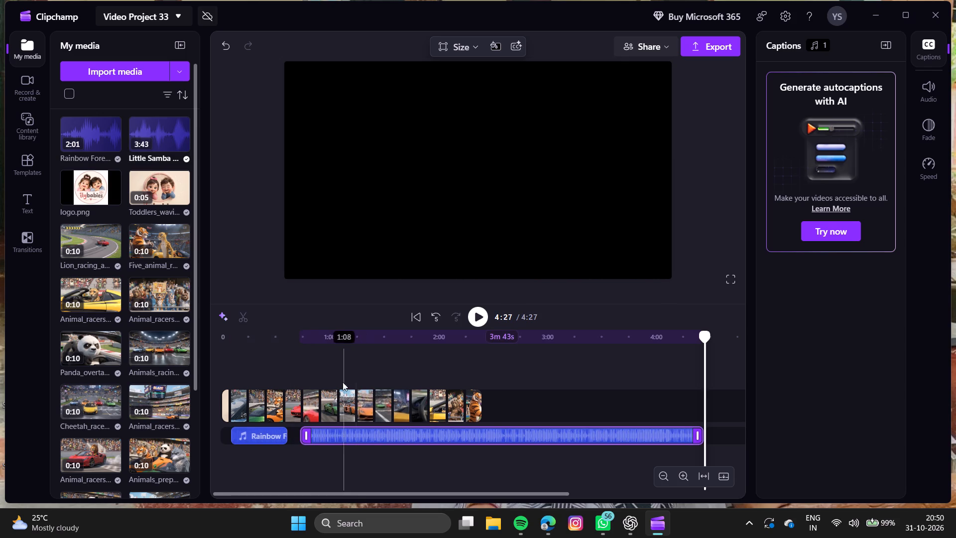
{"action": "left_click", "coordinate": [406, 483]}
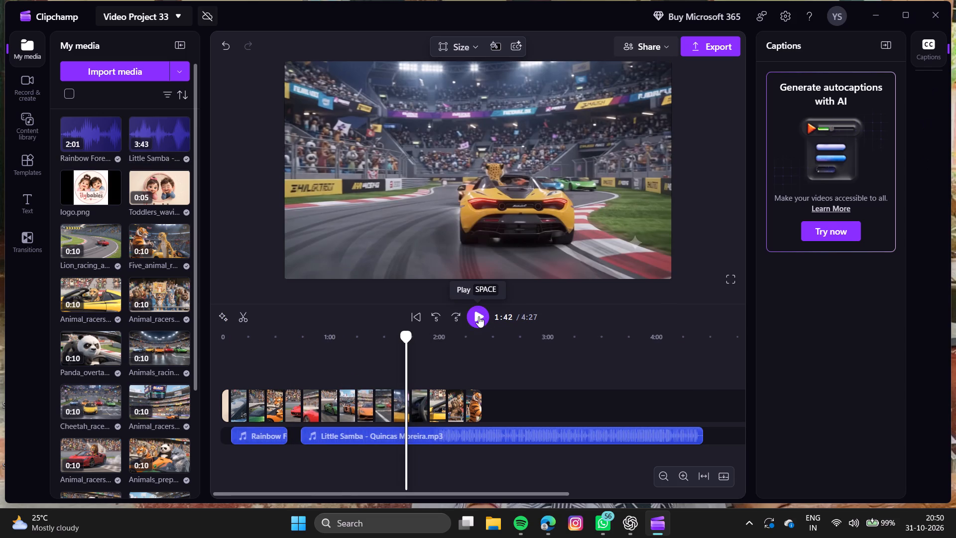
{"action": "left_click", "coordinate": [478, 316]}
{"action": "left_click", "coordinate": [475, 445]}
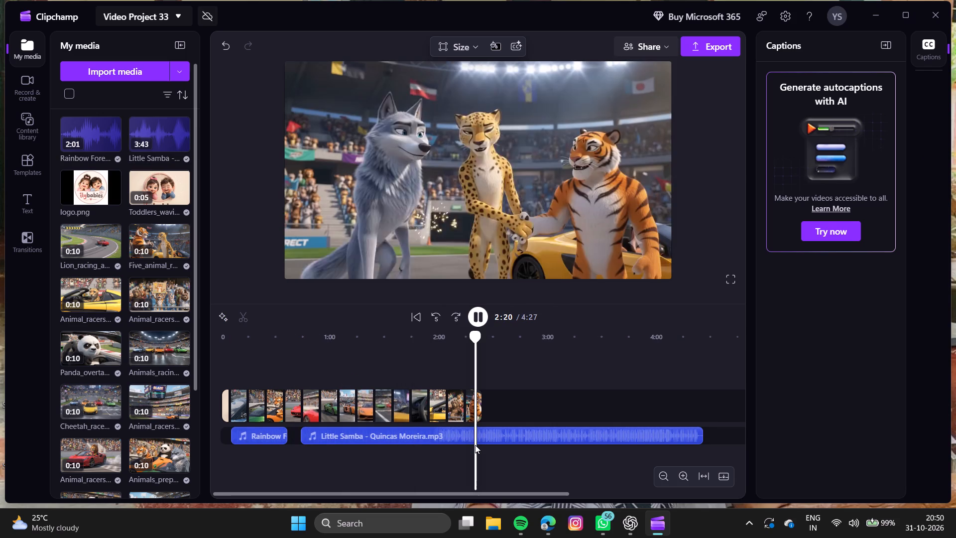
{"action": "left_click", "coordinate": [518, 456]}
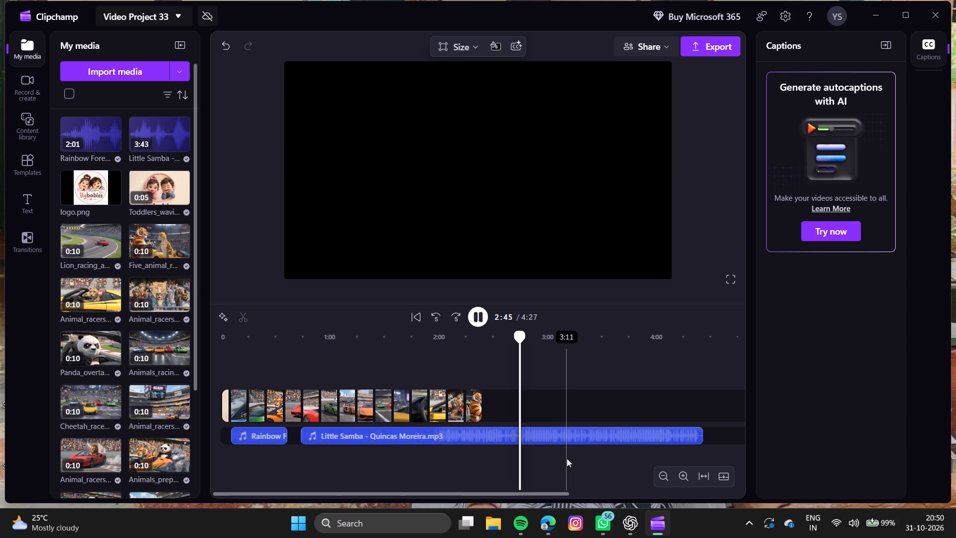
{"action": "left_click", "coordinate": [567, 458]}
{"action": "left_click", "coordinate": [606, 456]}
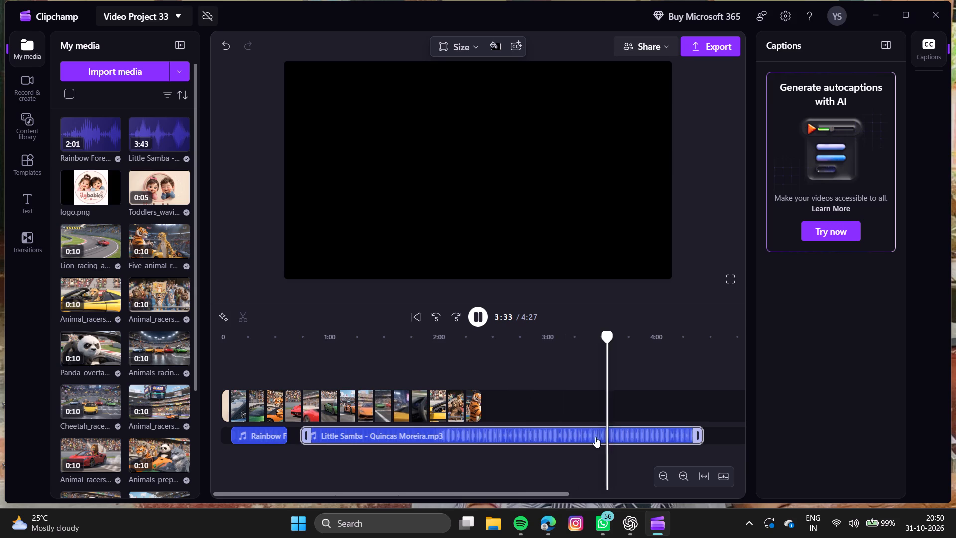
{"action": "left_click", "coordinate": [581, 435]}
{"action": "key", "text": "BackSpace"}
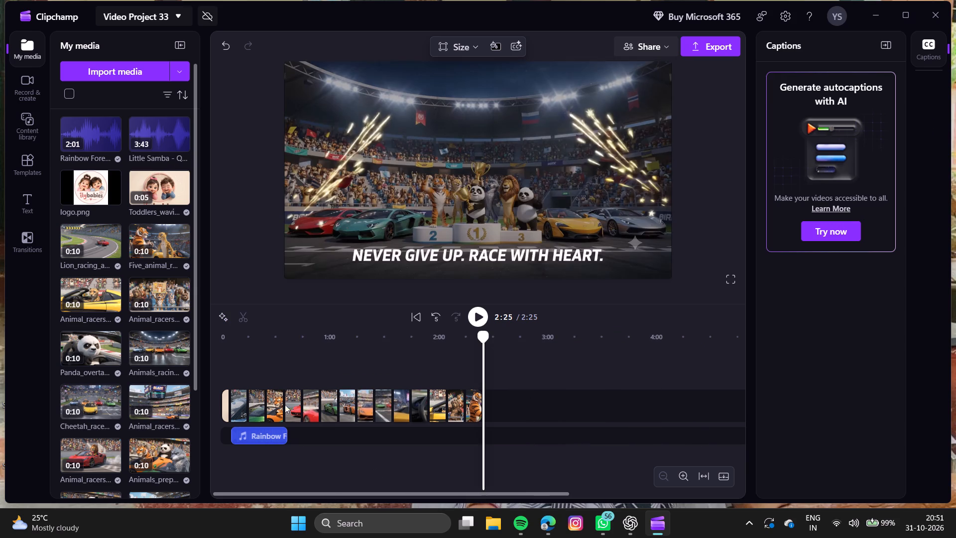
Place the playhead at 0:37, where the Rainbow Forest music ends, and look through the content library's Funky Disco music collection.
{"action": "left_click", "coordinate": [289, 442]}
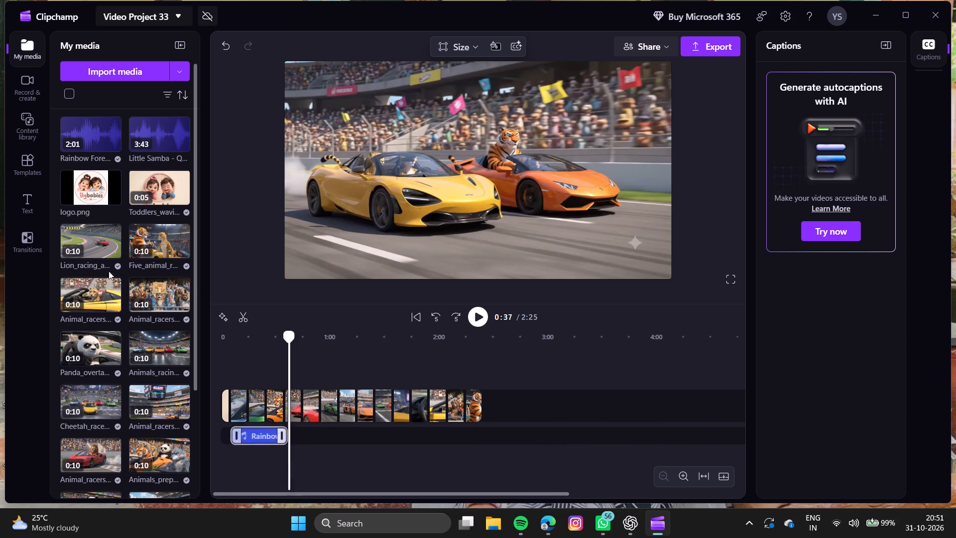
{"action": "scroll", "coordinate": [300, 431], "scroll_direction": "right", "scroll_amount": 2}
{"action": "left_click", "coordinate": [300, 431]}
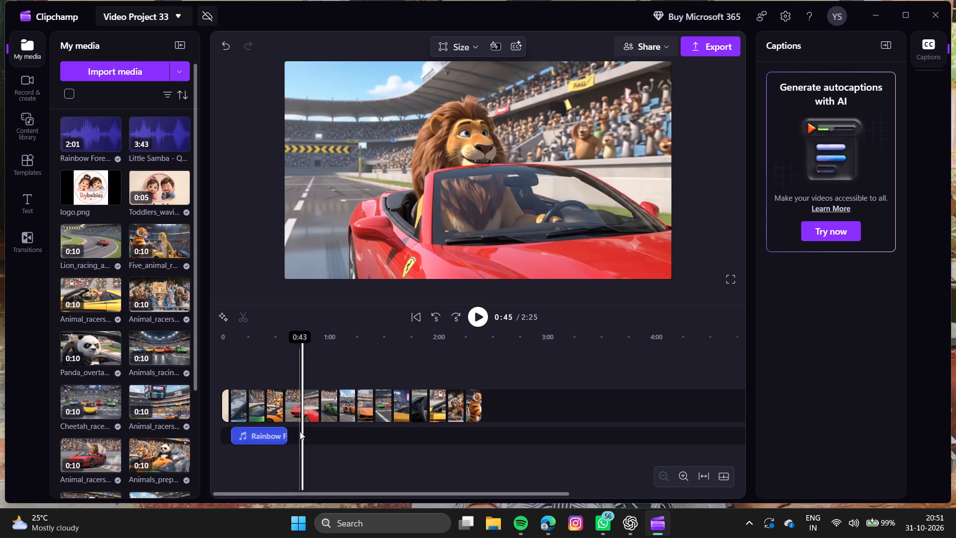
{"action": "left_click", "coordinate": [290, 440]}
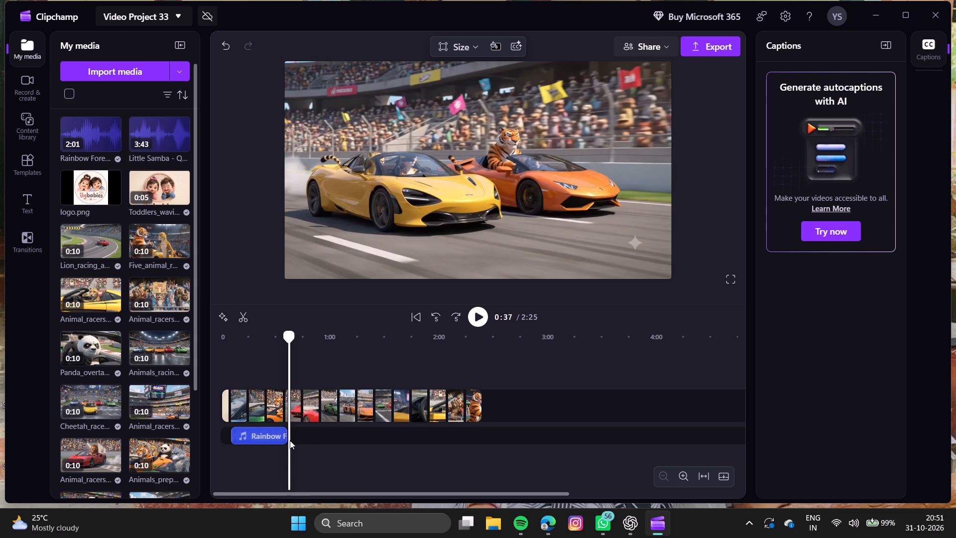
{"action": "left_click", "coordinate": [37, 138]}
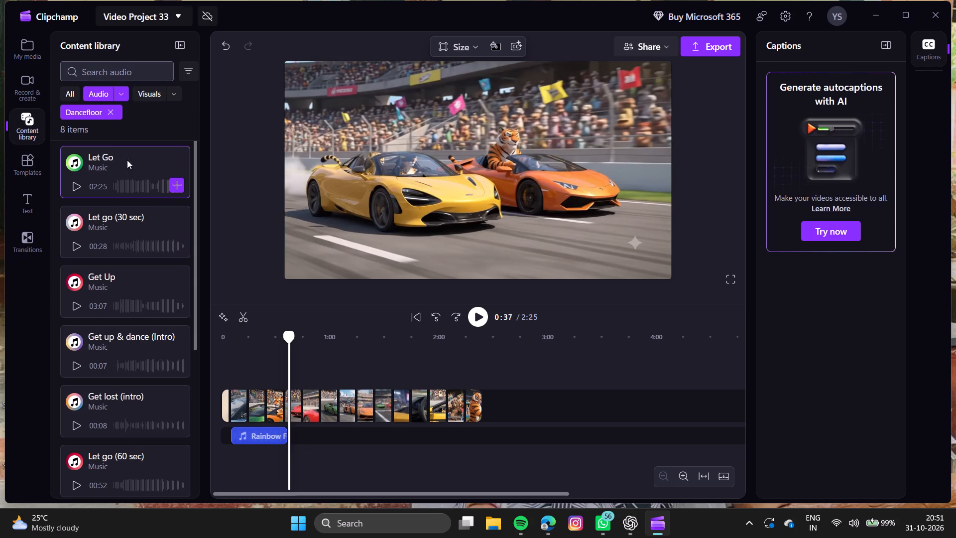
{"action": "left_click", "coordinate": [111, 109]}
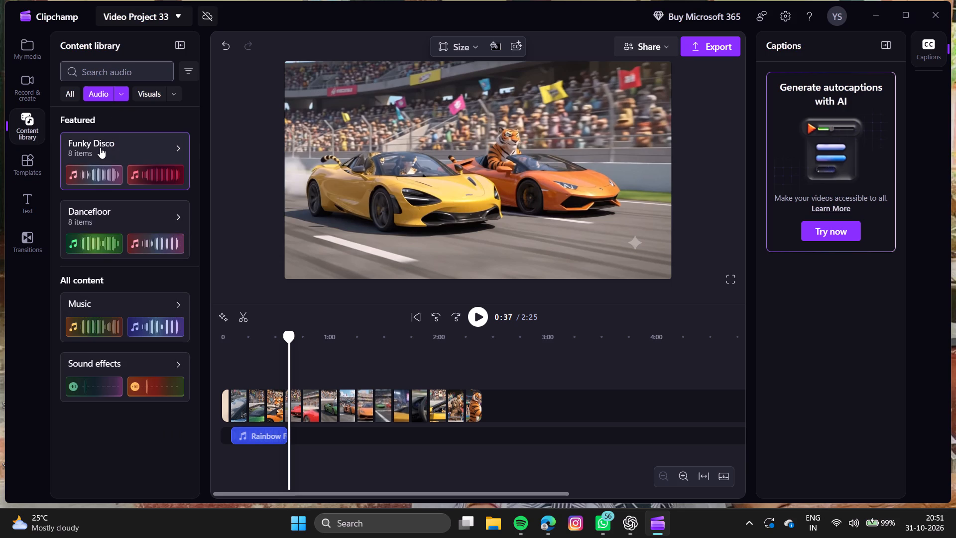
{"action": "left_click", "coordinate": [100, 146]}
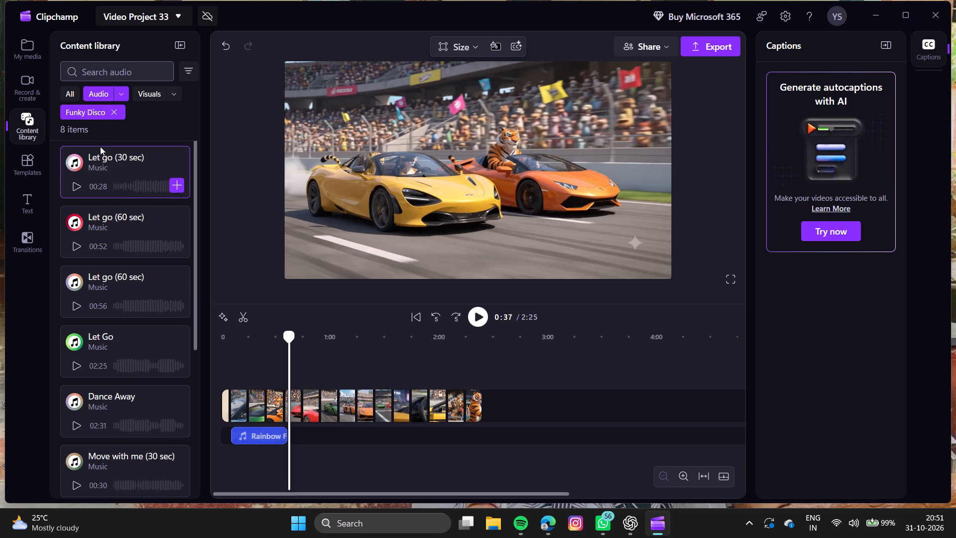
{"action": "scroll", "coordinate": [100, 146], "scroll_direction": "right", "scroll_amount": 7}
Browse the sound effects collections in the content library and preview the Dog barking sound from Animals.
{"action": "left_click", "coordinate": [70, 92]}
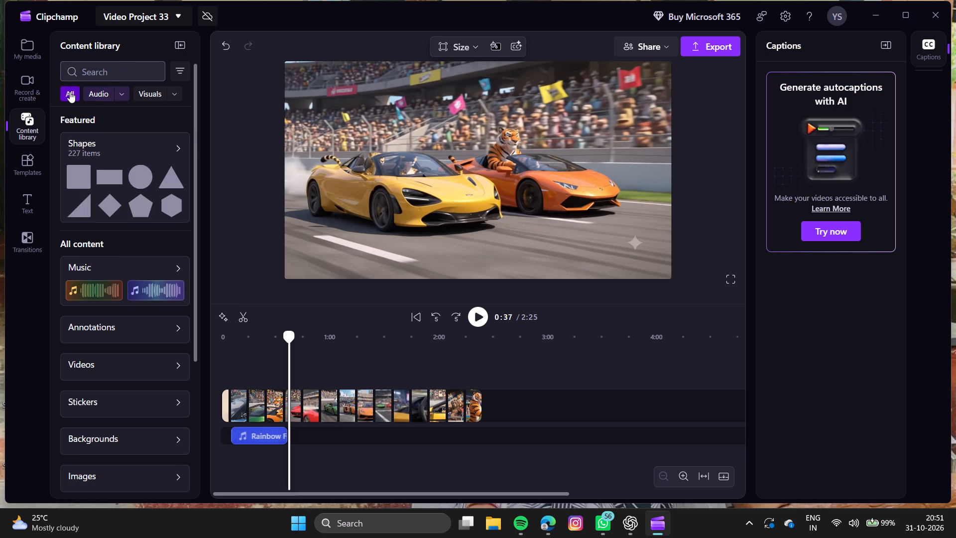
{"action": "scroll", "coordinate": [128, 215], "scroll_direction": "down", "scroll_amount": 1}
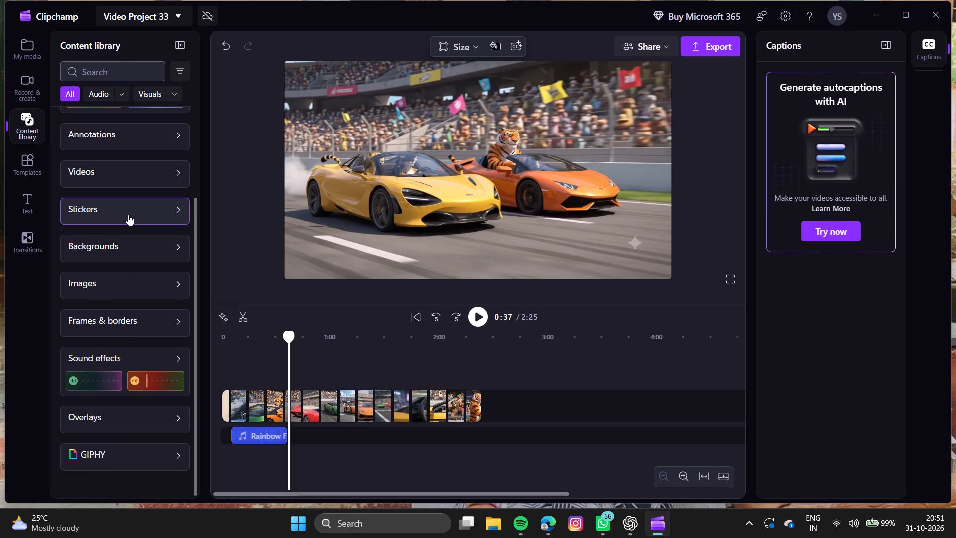
{"action": "left_click", "coordinate": [113, 349]}
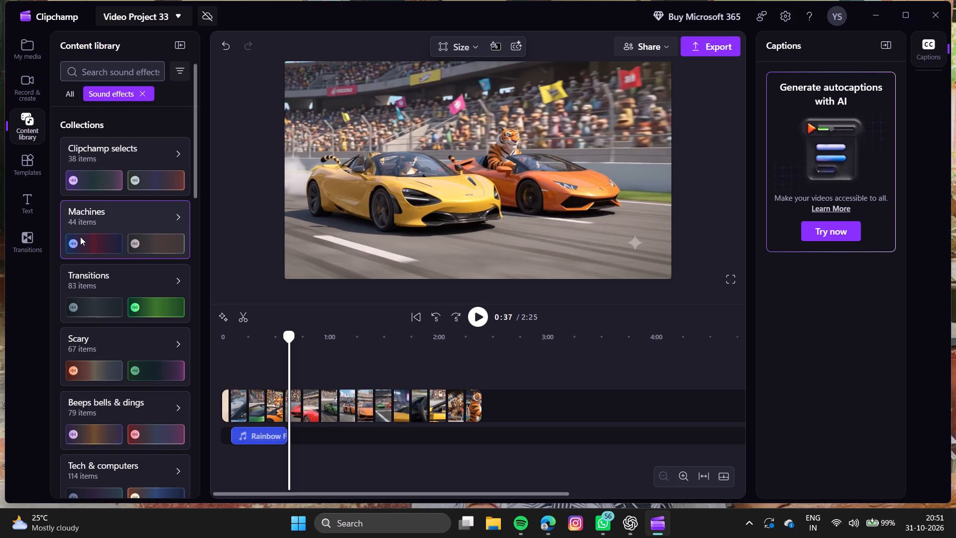
{"action": "scroll", "coordinate": [80, 237], "scroll_direction": "down", "scroll_amount": 1}
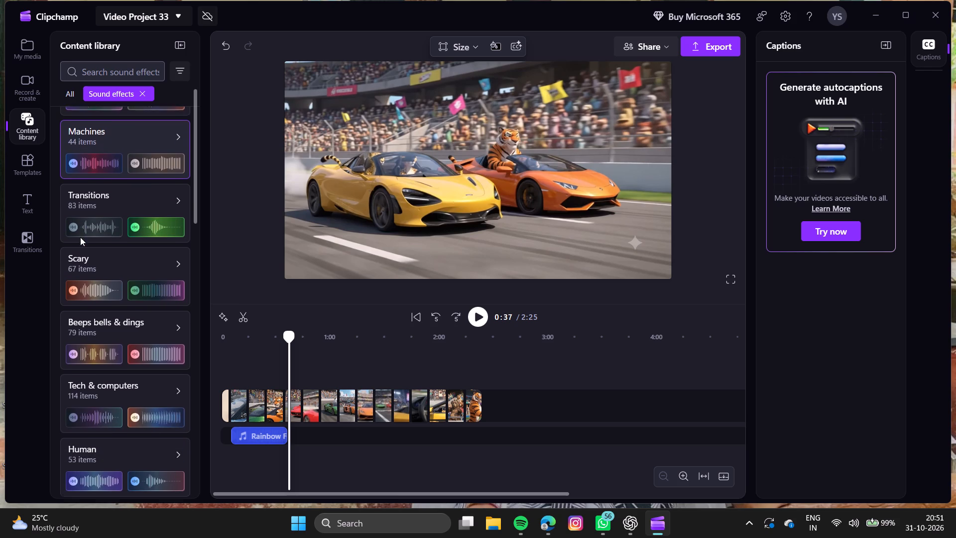
{"action": "scroll", "coordinate": [80, 237], "scroll_direction": "down", "scroll_amount": 2}
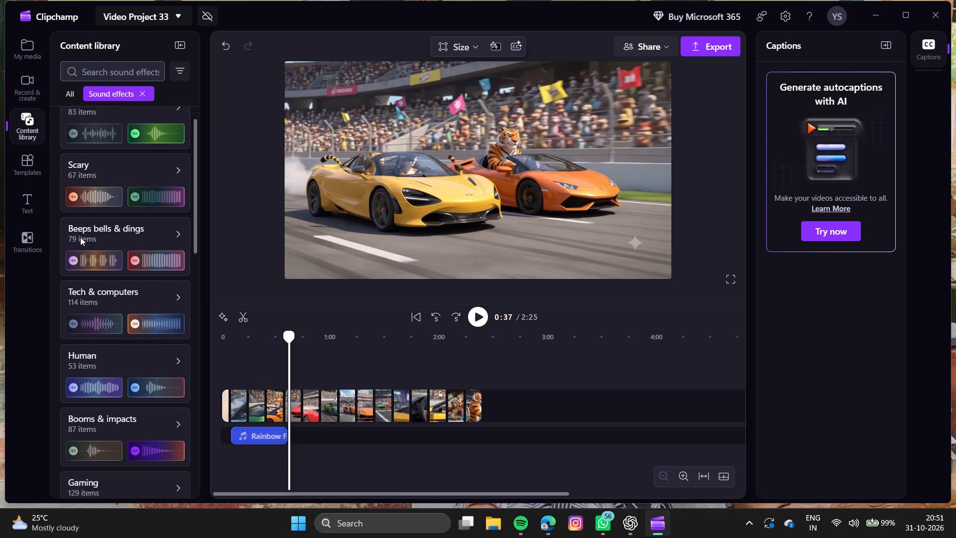
{"action": "scroll", "coordinate": [80, 237], "scroll_direction": "down", "scroll_amount": 1}
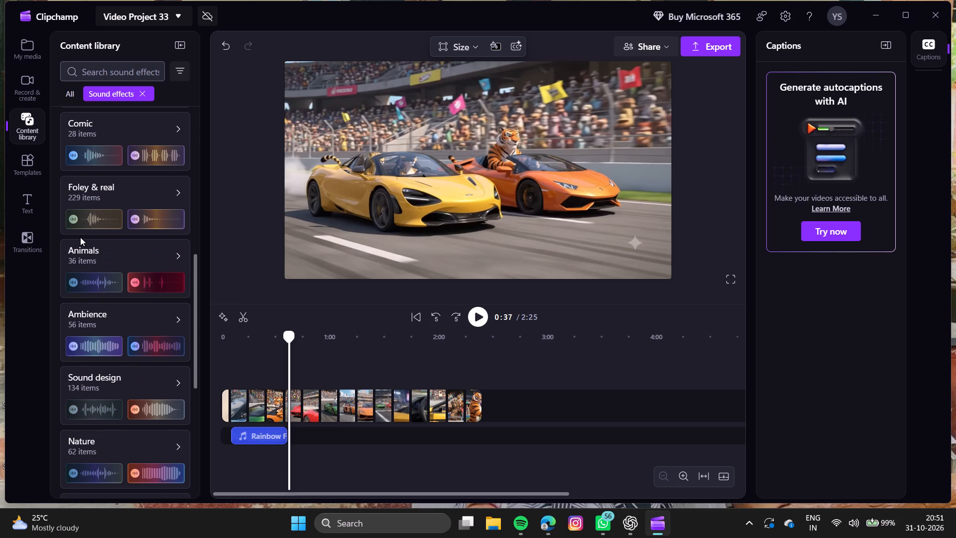
{"action": "left_click", "coordinate": [146, 253]}
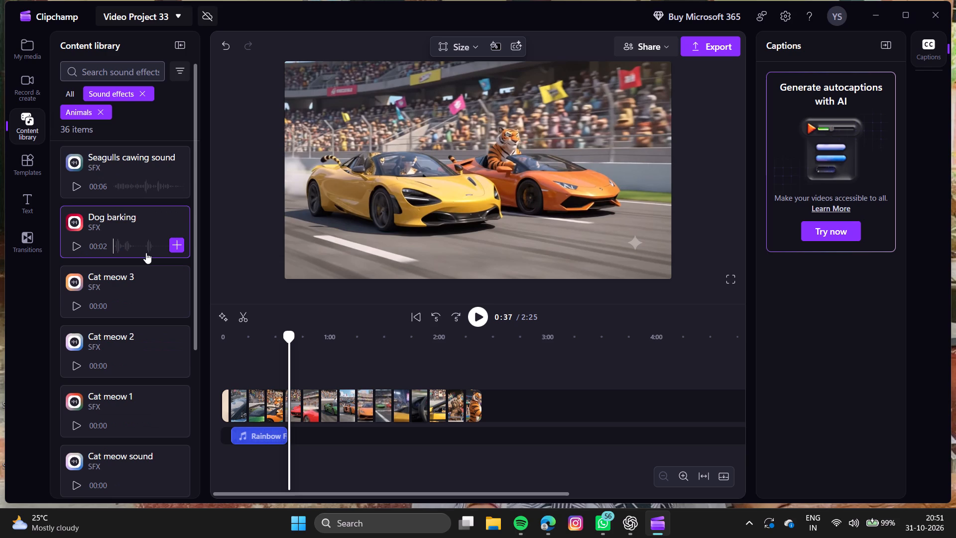
{"action": "left_click", "coordinate": [75, 243]}
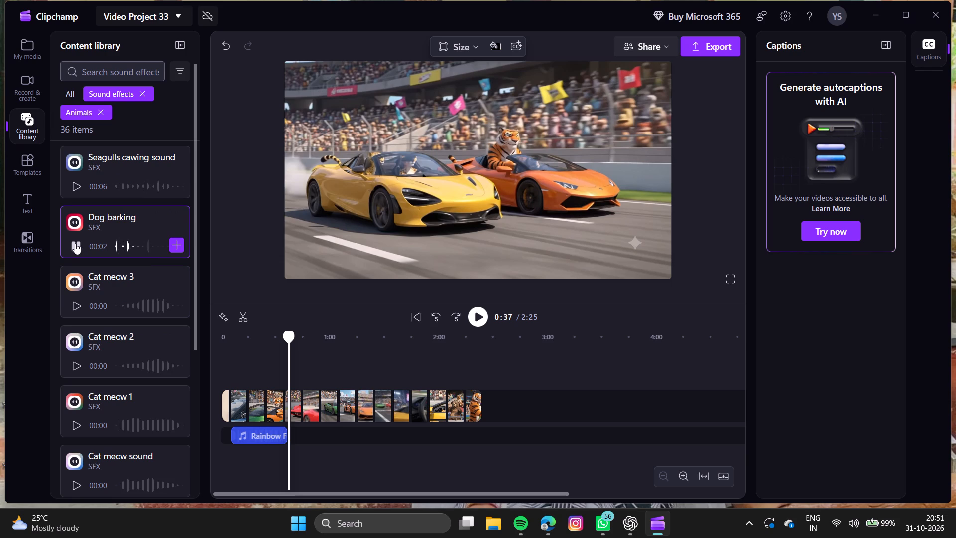
{"action": "scroll", "coordinate": [75, 243], "scroll_direction": "right", "scroll_amount": 6}
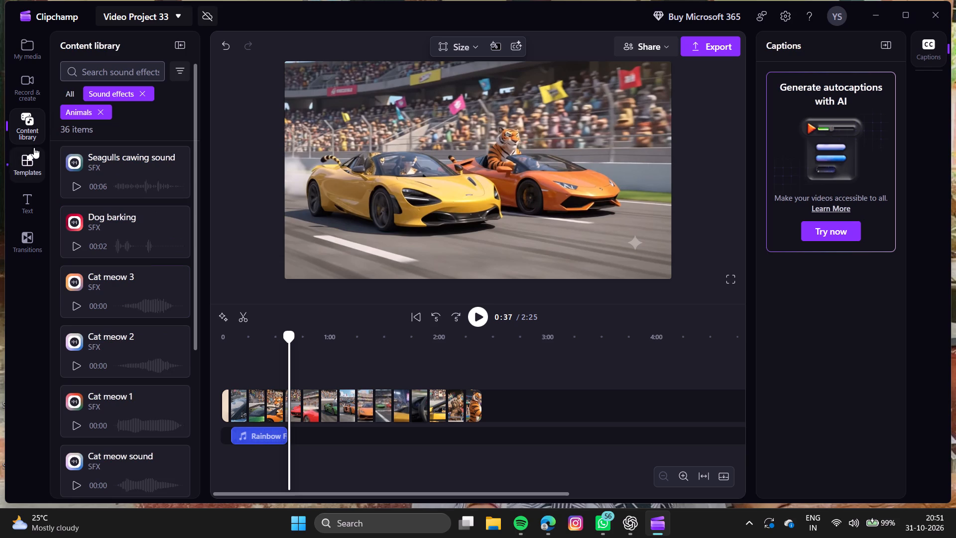
{"action": "scroll", "coordinate": [42, 129], "scroll_direction": "right", "scroll_amount": 5}
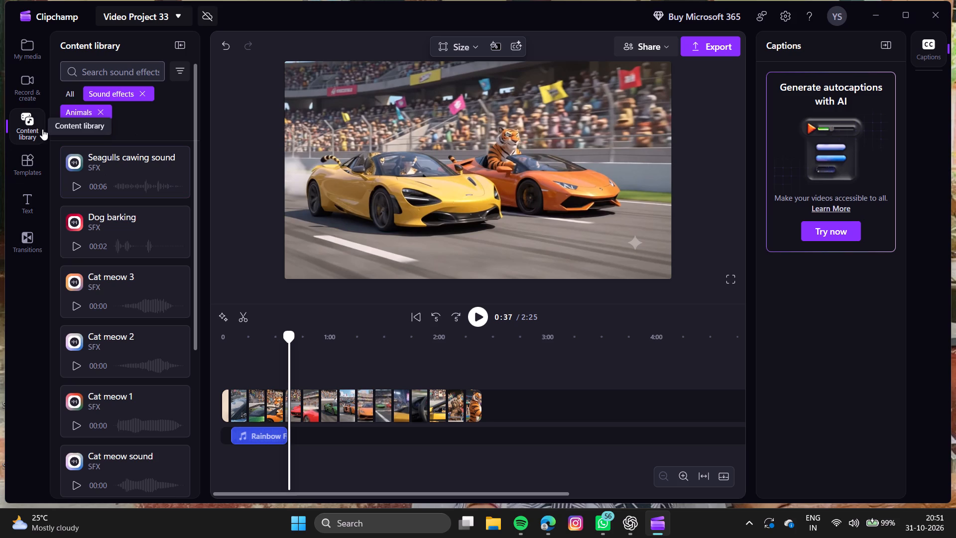
Clear the sound effects filters, look through the content library's overall and Audio categories, and open the Music collections.
{"action": "left_click", "coordinate": [69, 92]}
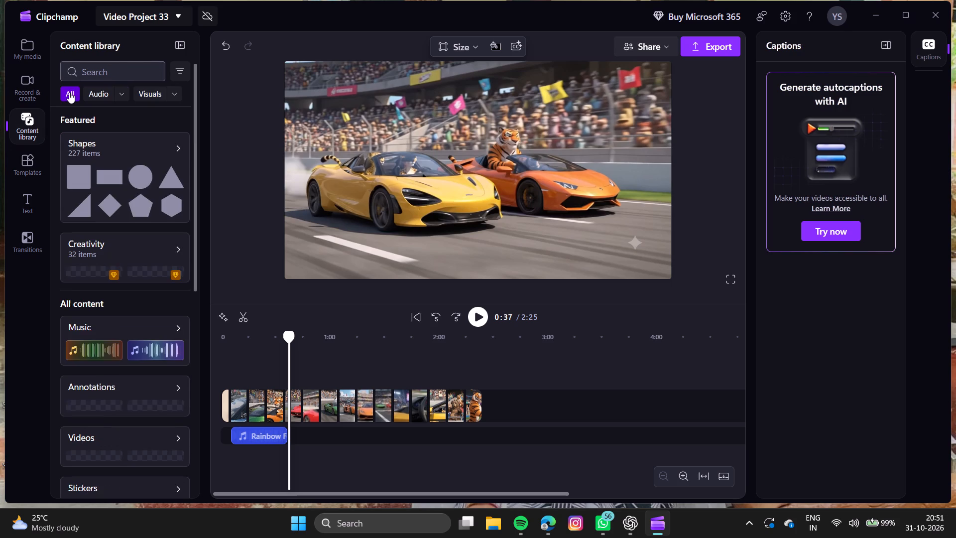
{"action": "scroll", "coordinate": [134, 328], "scroll_direction": "down", "scroll_amount": 1}
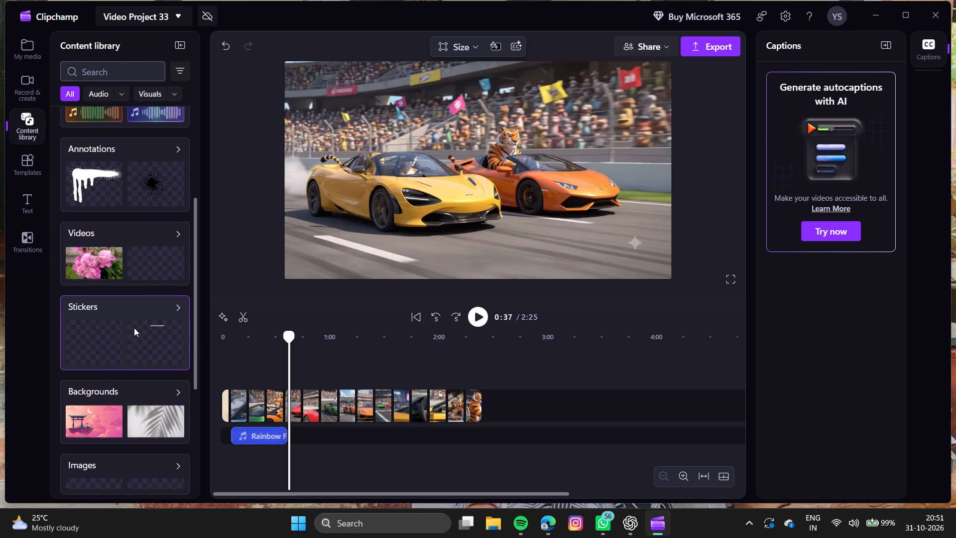
{"action": "scroll", "coordinate": [134, 328], "scroll_direction": "down", "scroll_amount": 1}
{"action": "scroll", "coordinate": [134, 328], "scroll_direction": "up", "scroll_amount": 1}
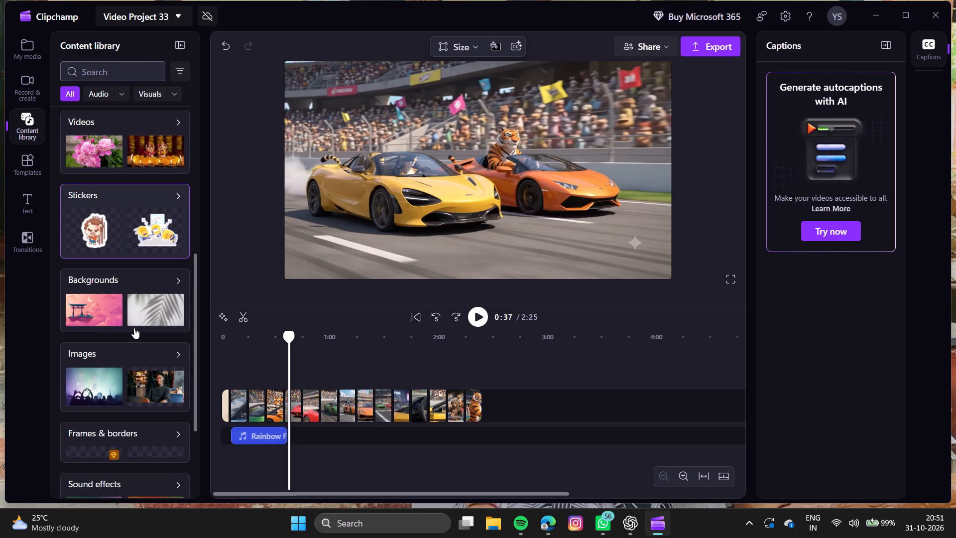
{"action": "scroll", "coordinate": [134, 328], "scroll_direction": "up", "scroll_amount": 2}
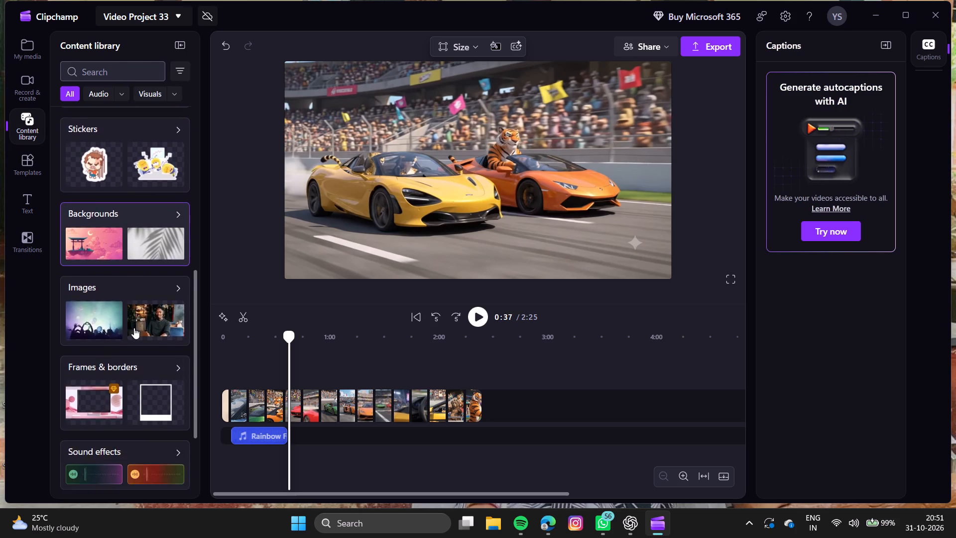
{"action": "scroll", "coordinate": [134, 328], "scroll_direction": "up", "scroll_amount": 1}
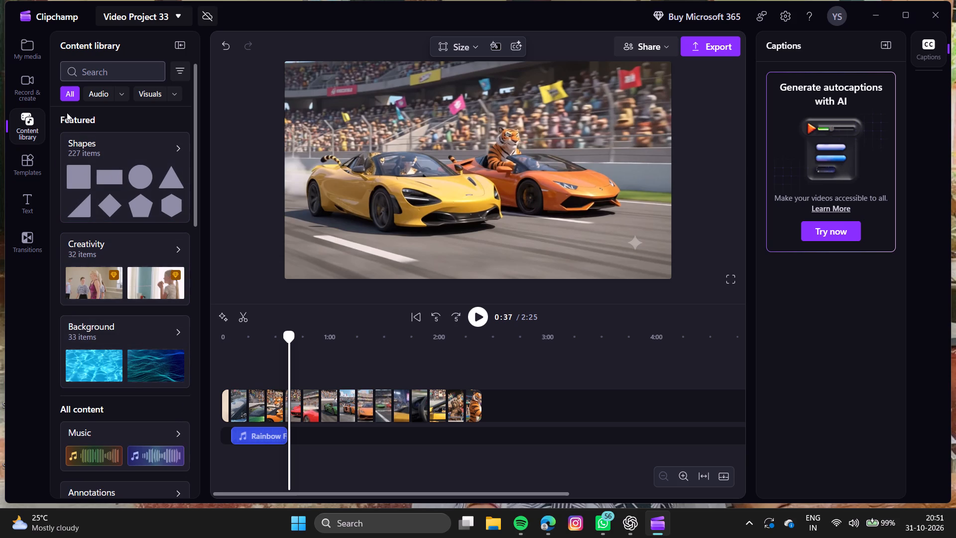
{"action": "left_click", "coordinate": [98, 100]}
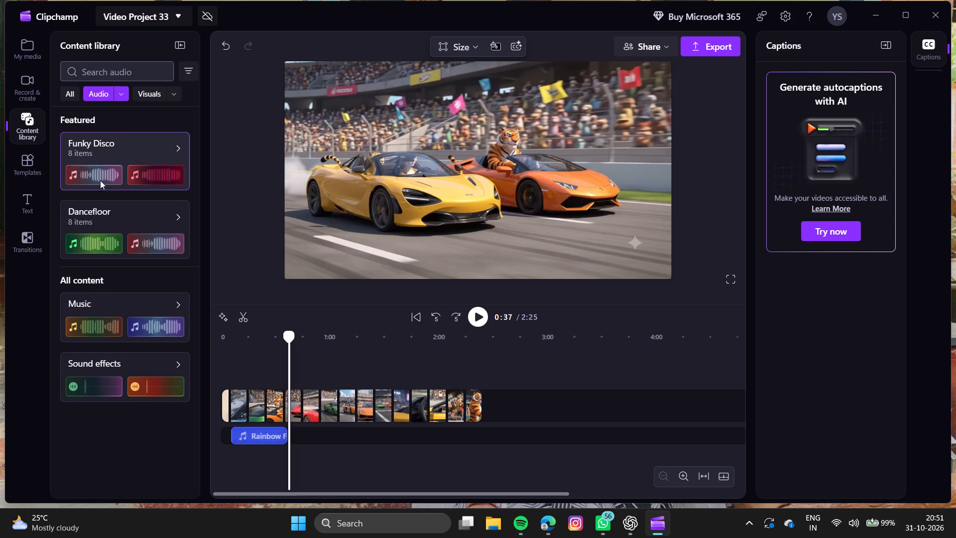
{"action": "left_click", "coordinate": [70, 101]}
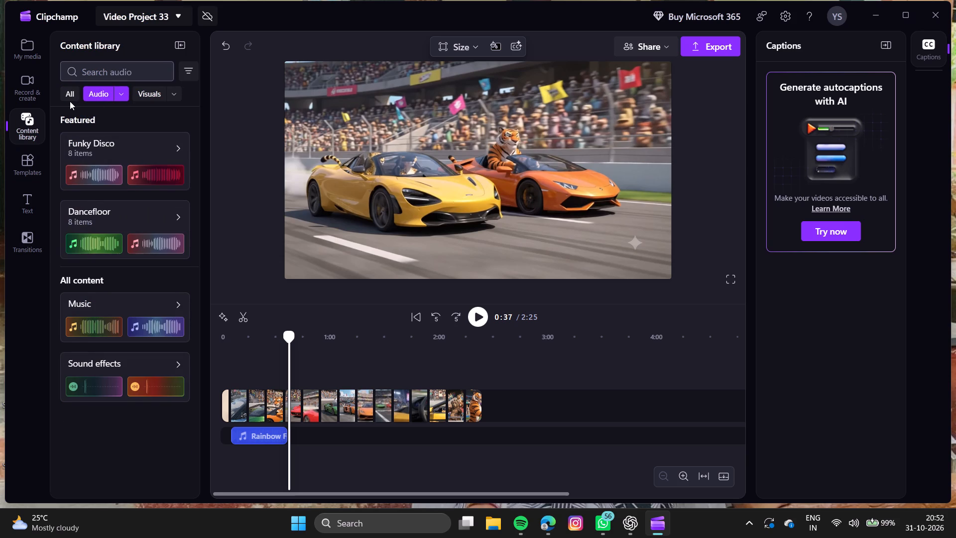
{"action": "left_click", "coordinate": [69, 96]}
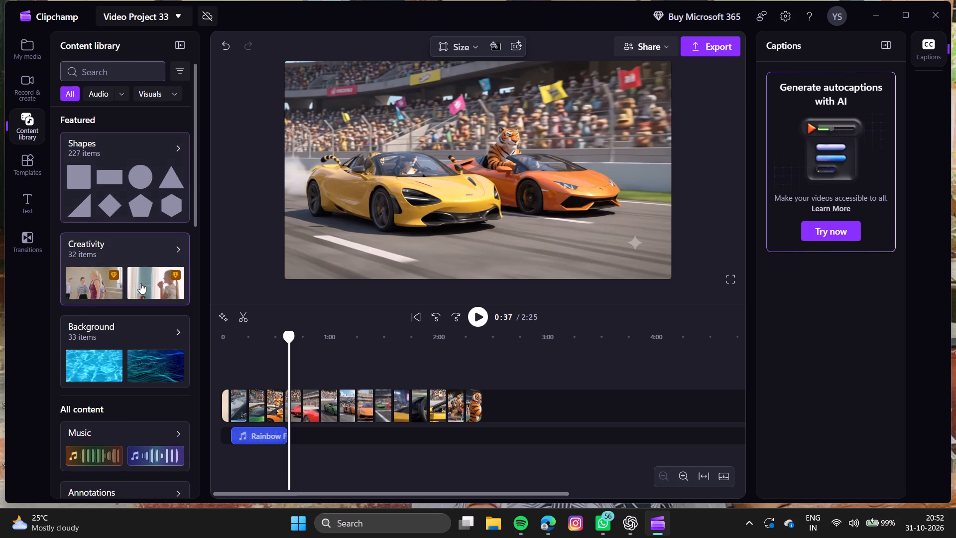
{"action": "scroll", "coordinate": [140, 283], "scroll_direction": "up", "scroll_amount": 1}
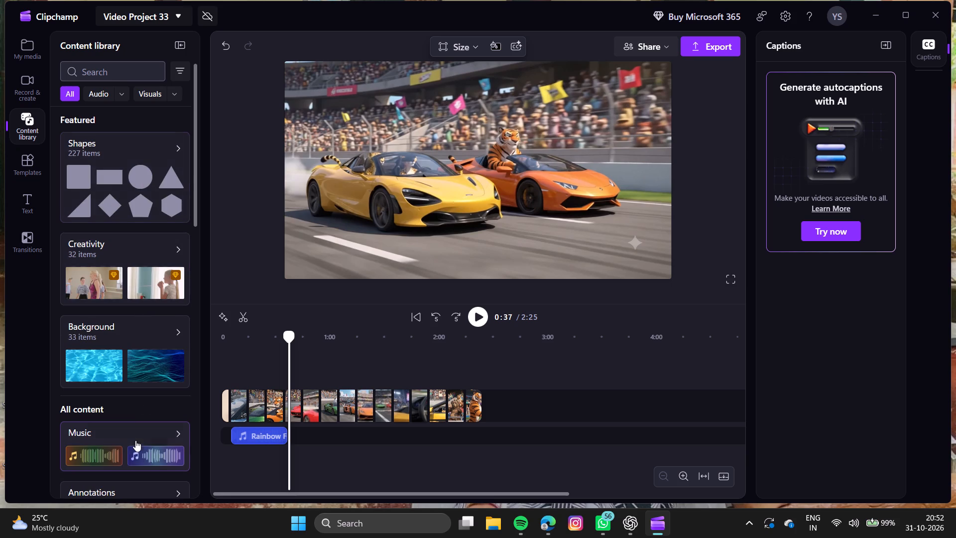
{"action": "left_click", "coordinate": [184, 429]}
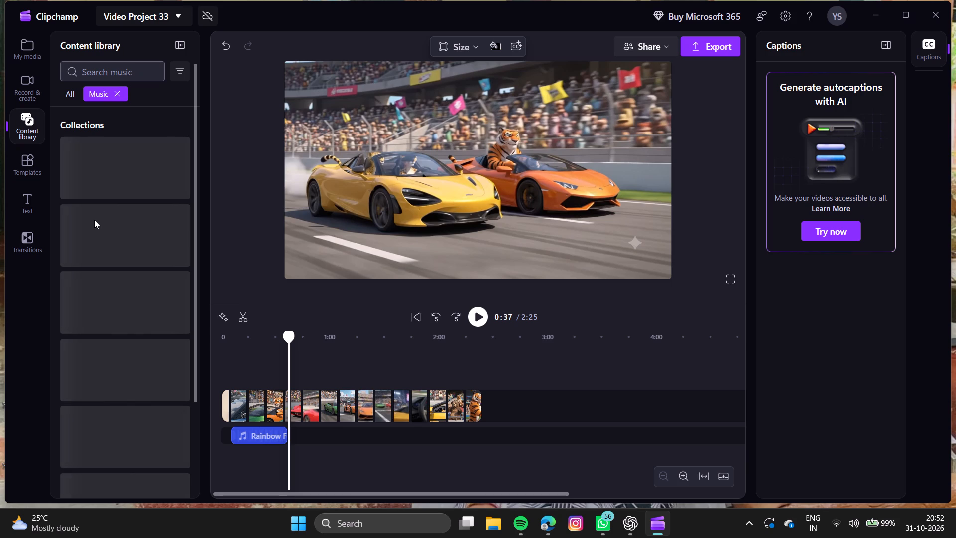
{"action": "scroll", "coordinate": [94, 220], "scroll_direction": "down", "scroll_amount": 1}
{"action": "scroll", "coordinate": [94, 220], "scroll_direction": "up", "scroll_amount": 2}
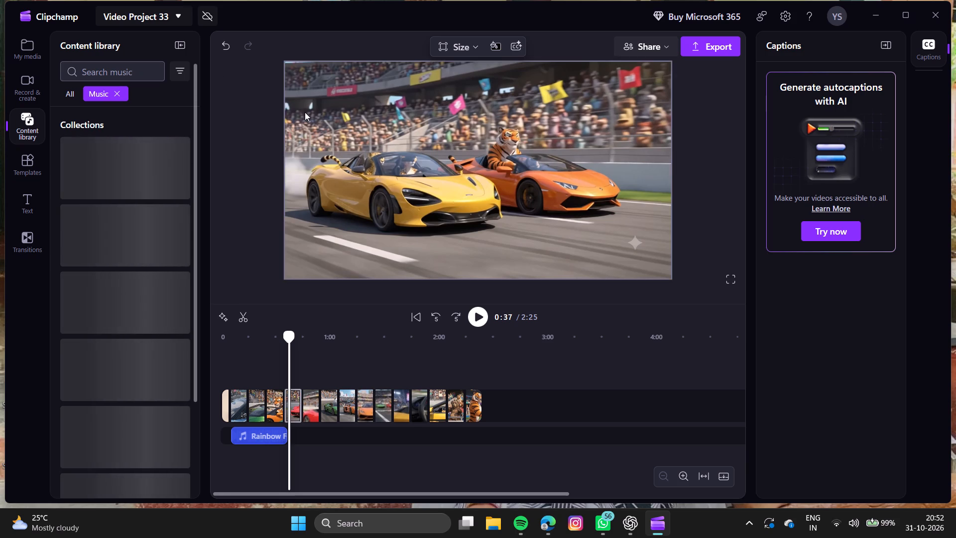
Open the video export settings and close them without exporting.
{"action": "left_click", "coordinate": [714, 49]}
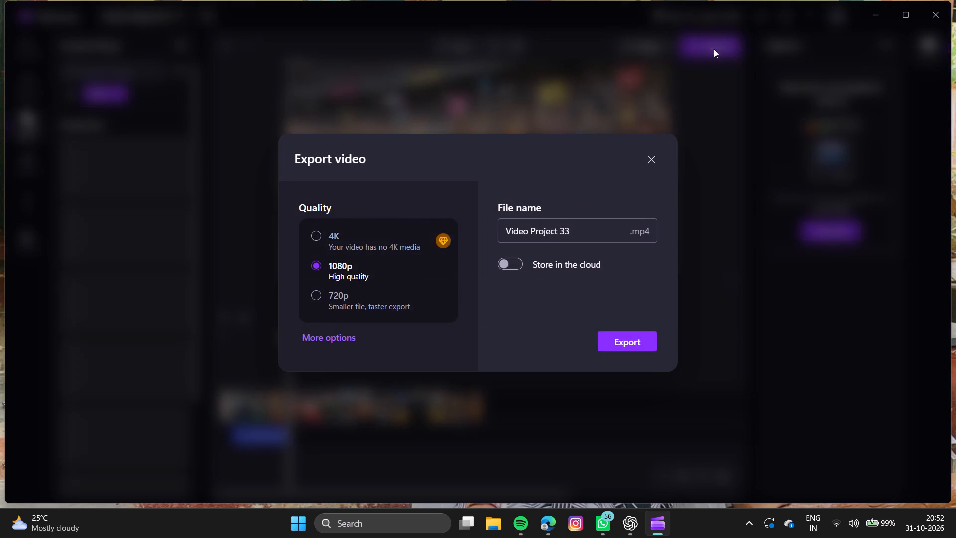
{"action": "left_click", "coordinate": [651, 161]}
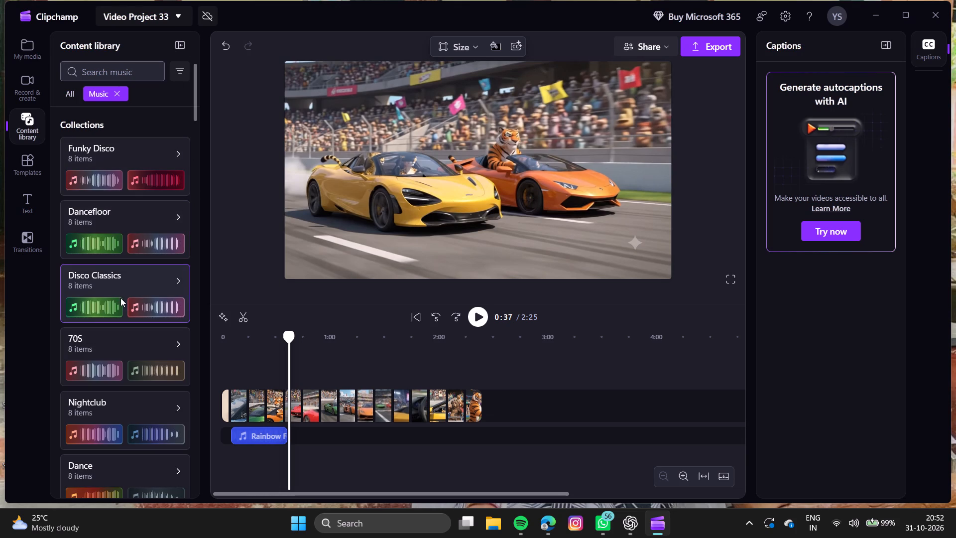
Look through the Disco Classics music, and preview 4am in Chicago (intro), 4am in Chicago (60 sec) and All about the bass from Nightclub.
{"action": "left_click", "coordinate": [125, 282]}
{"action": "scroll", "coordinate": [125, 282], "scroll_direction": "right", "scroll_amount": 6}
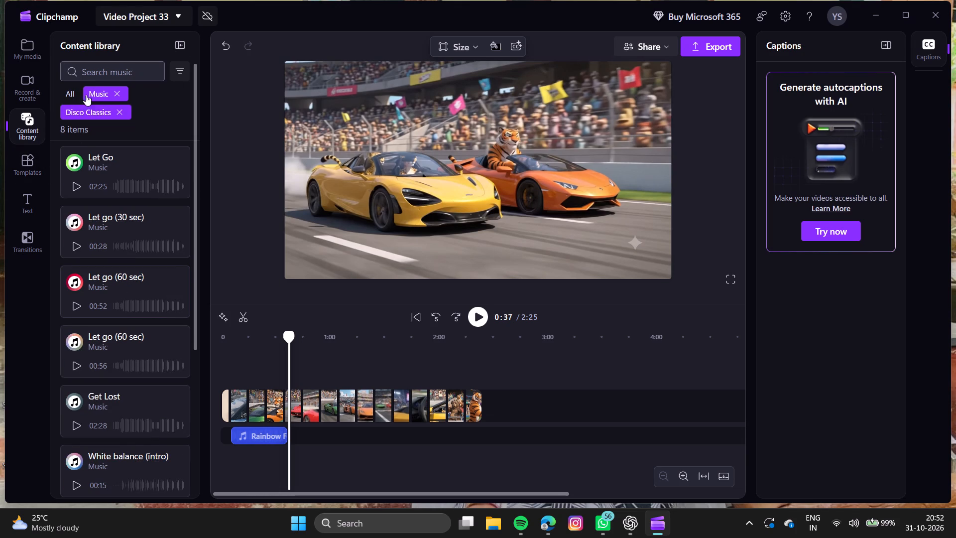
{"action": "left_click", "coordinate": [122, 110]}
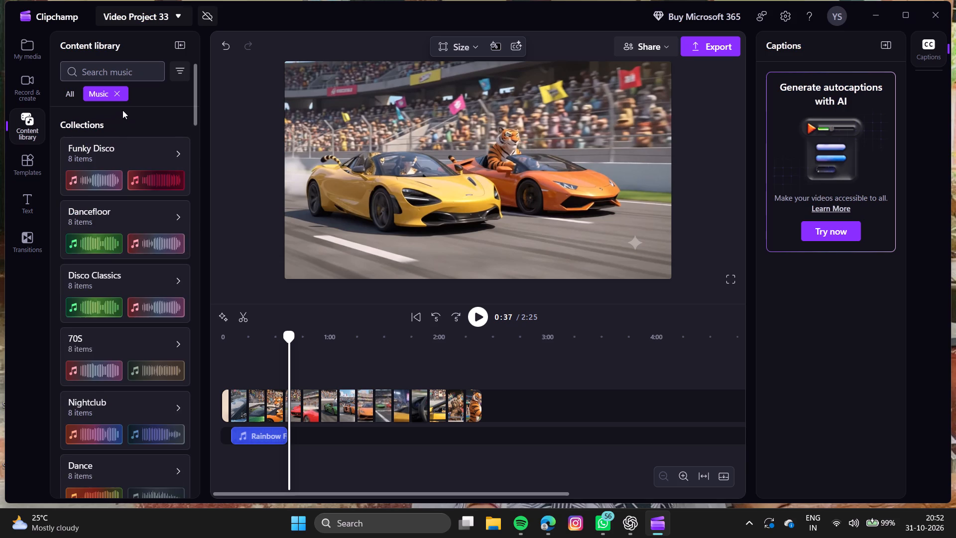
{"action": "scroll", "coordinate": [111, 262], "scroll_direction": "down", "scroll_amount": 1}
{"action": "scroll", "coordinate": [111, 262], "scroll_direction": "up", "scroll_amount": 1}
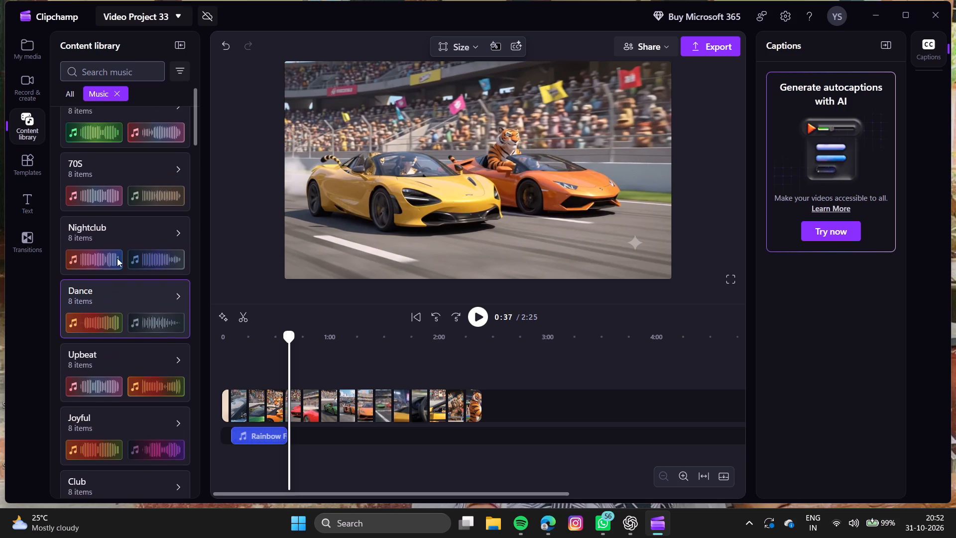
{"action": "left_click", "coordinate": [175, 238]}
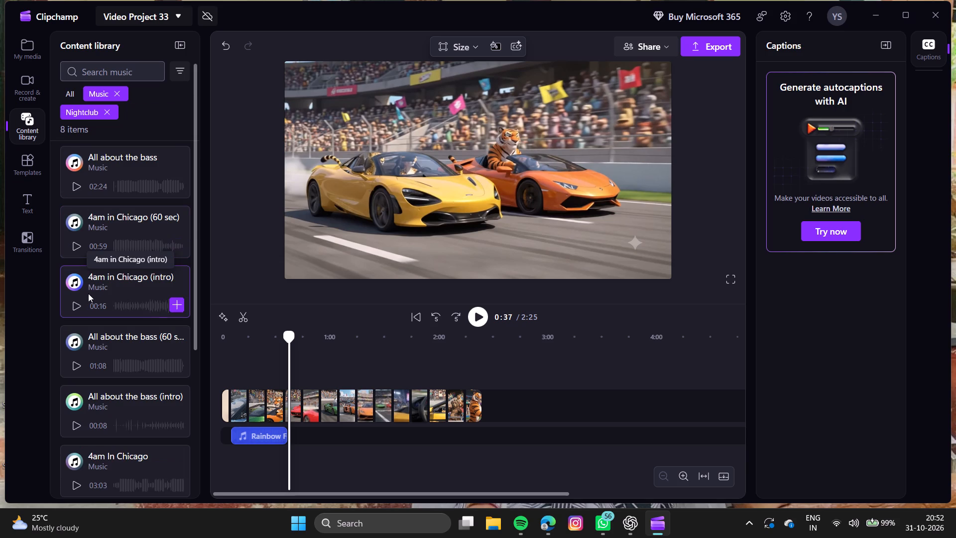
{"action": "left_click", "coordinate": [77, 303]}
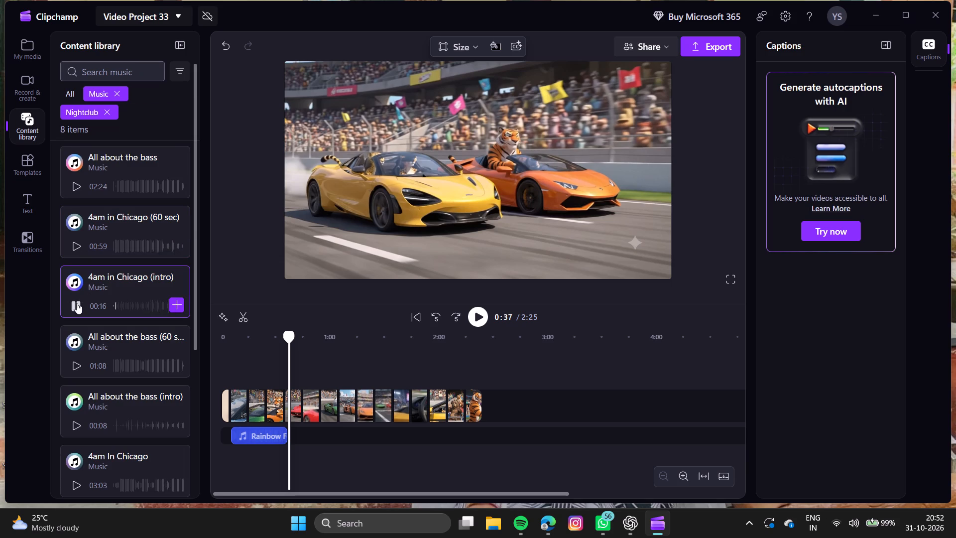
{"action": "left_click", "coordinate": [73, 247]}
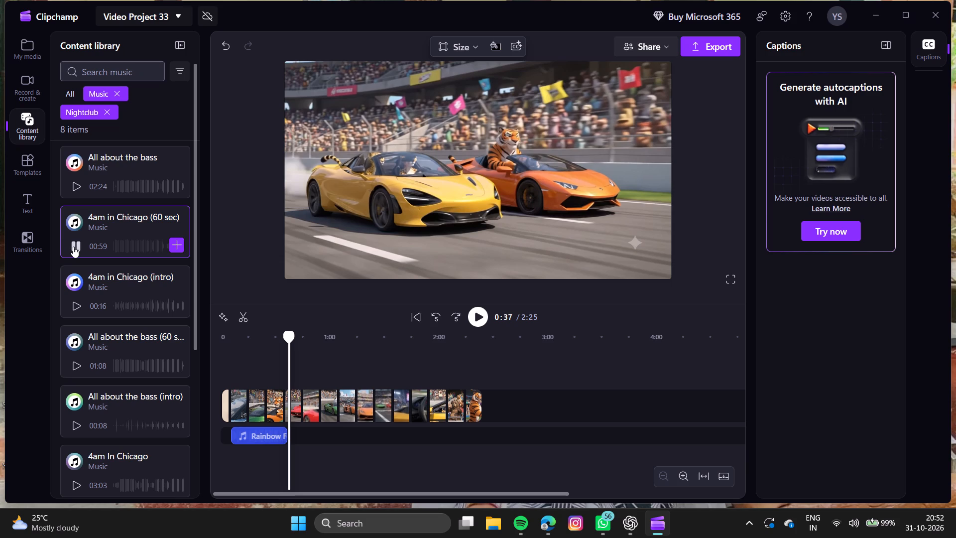
{"action": "left_click", "coordinate": [74, 182]}
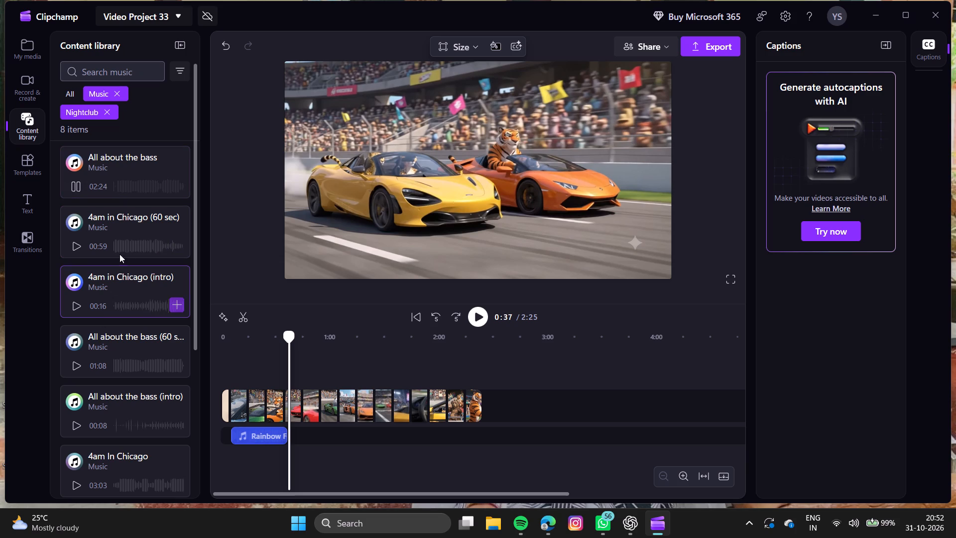
Add the All about the bass track at 0:37, directly after the Rainbow Forest music, and play the changeover from about 0:36.
{"action": "left_click", "coordinate": [177, 185]}
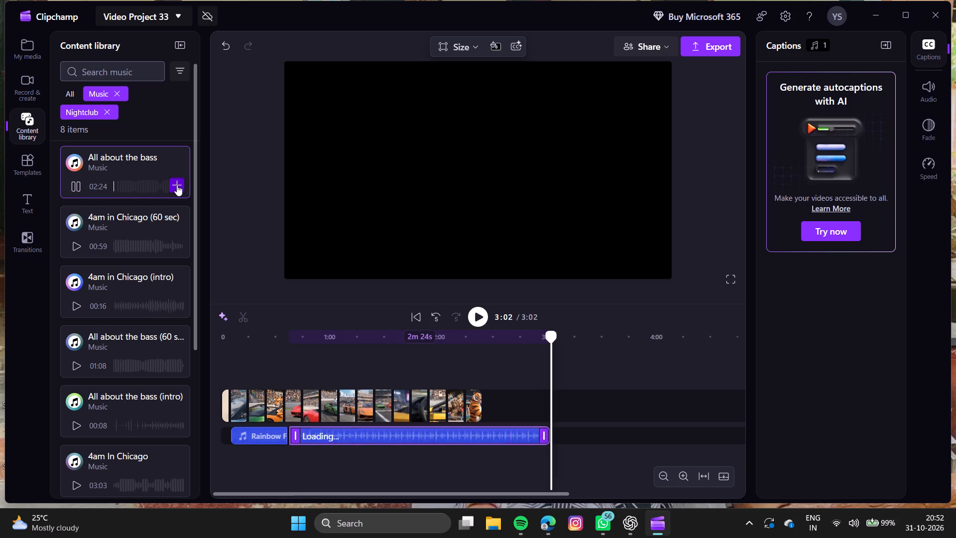
{"action": "left_click", "coordinate": [286, 364]}
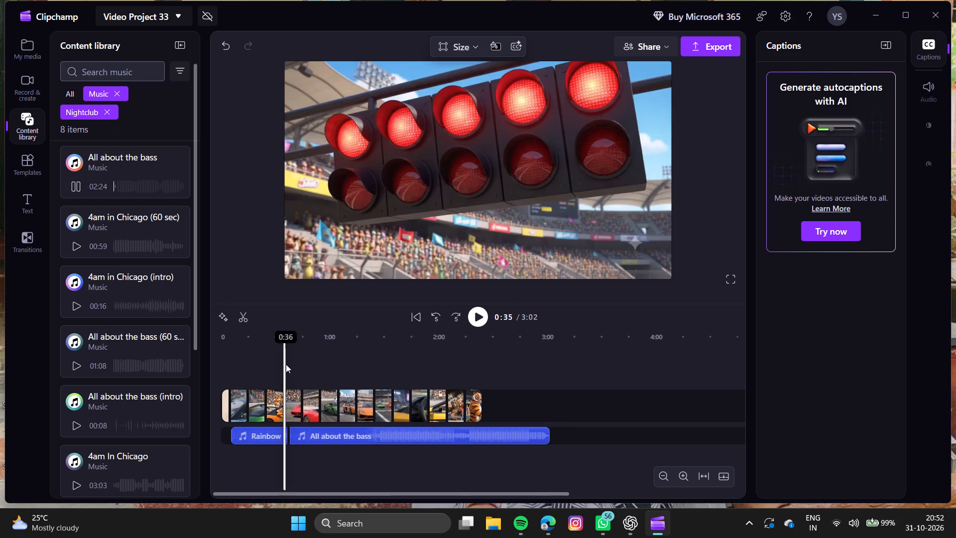
{"action": "left_click", "coordinate": [479, 322]}
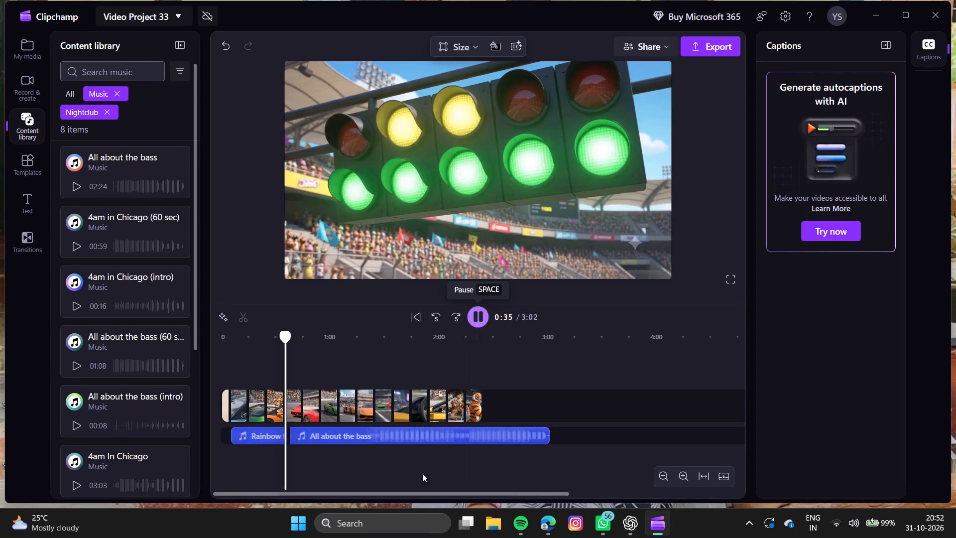
{"action": "left_click", "coordinate": [427, 435]}
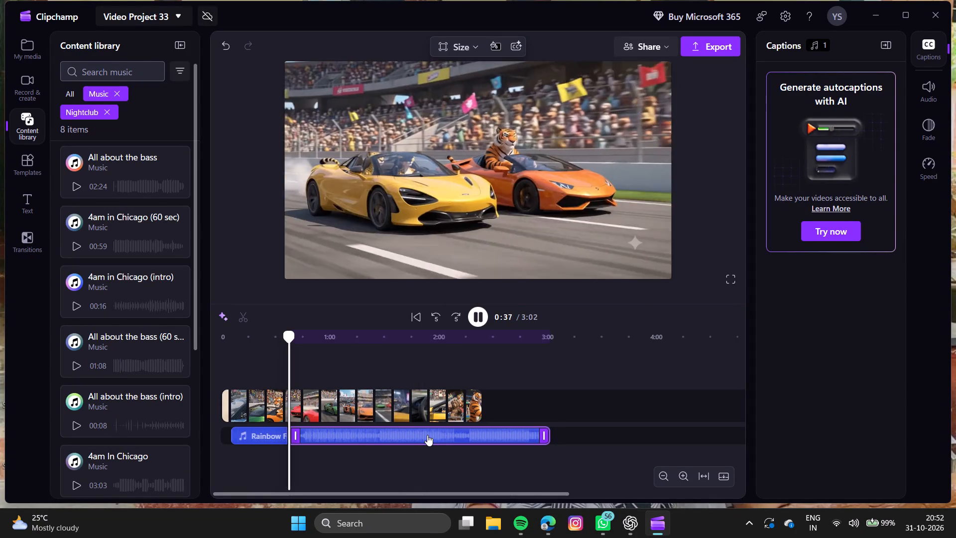
{"action": "left_click_drag", "start_coordinate": [427, 435], "coordinate": [407, 437]}
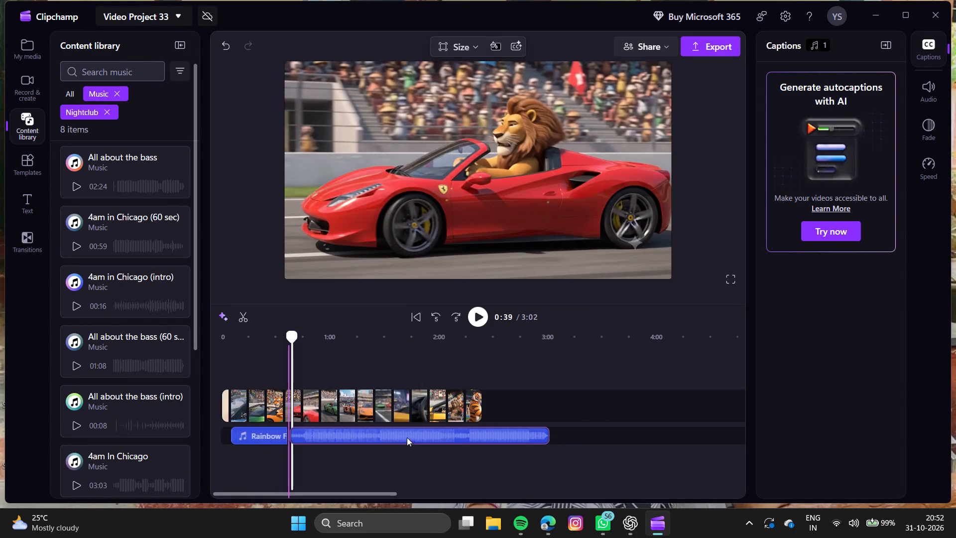
{"action": "left_click_drag", "start_coordinate": [407, 437], "coordinate": [401, 438]}
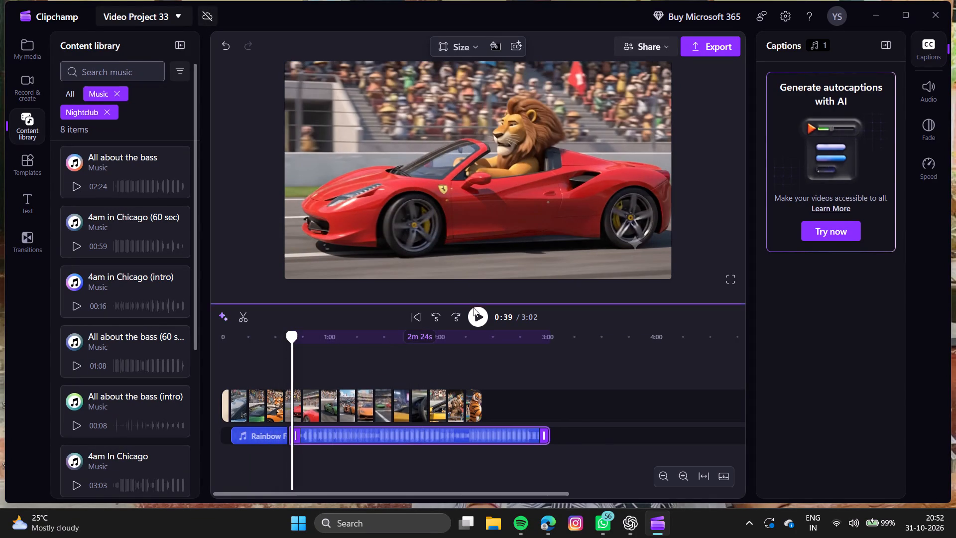
{"action": "left_click", "coordinate": [480, 318]}
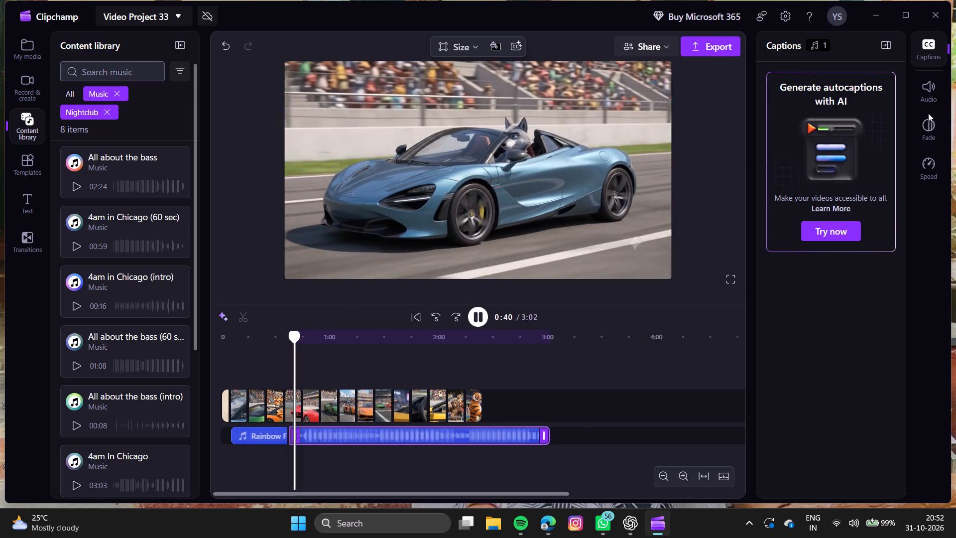
Set the volume of the All about the bass track to 51% while the timeline plays.
{"action": "left_click", "coordinate": [938, 96]}
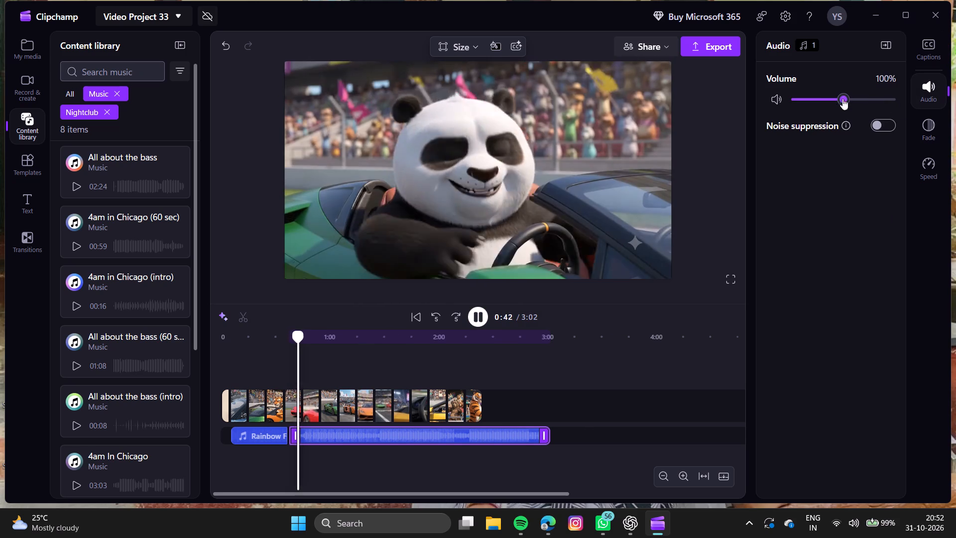
{"action": "left_click", "coordinate": [825, 98]}
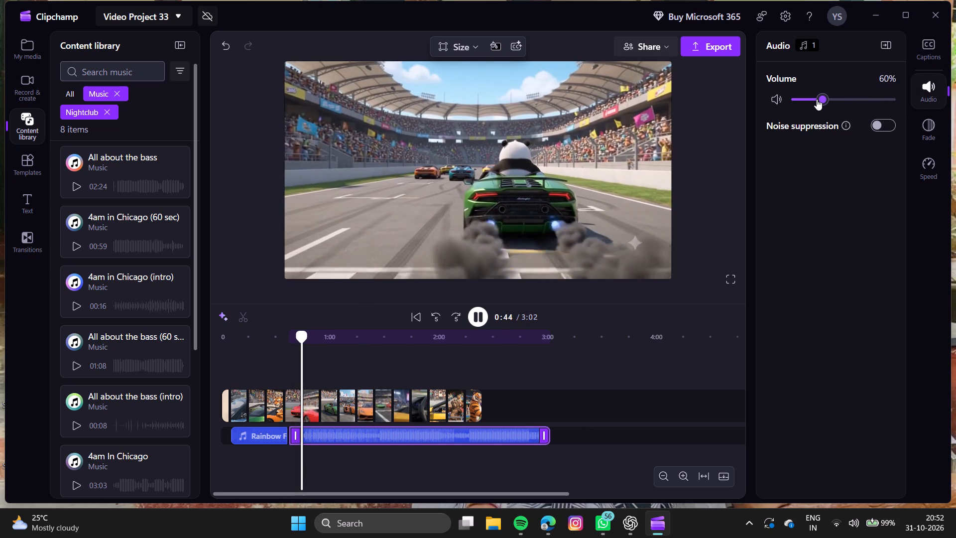
{"action": "left_click", "coordinate": [814, 99]}
{"action": "left_click", "coordinate": [817, 99]}
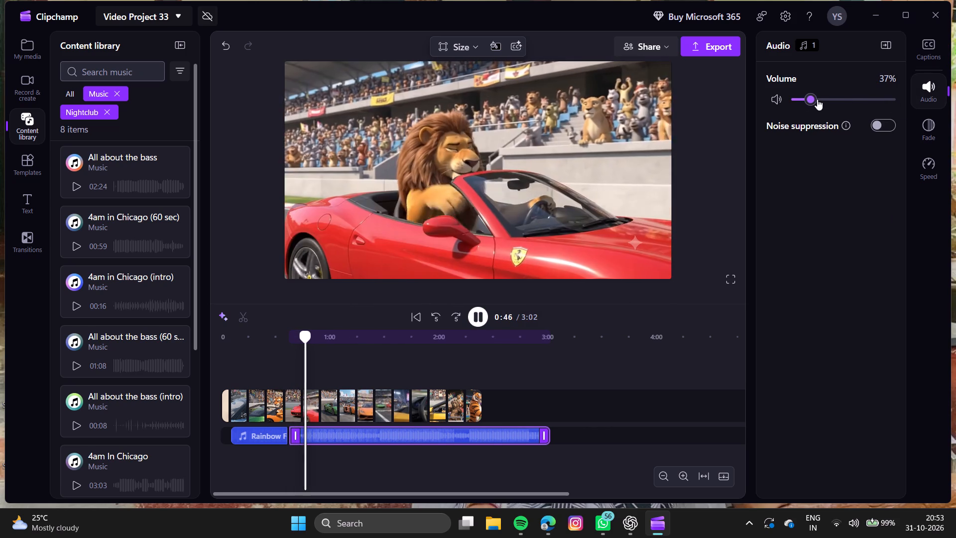
{"action": "double_click", "coordinate": [817, 99]}
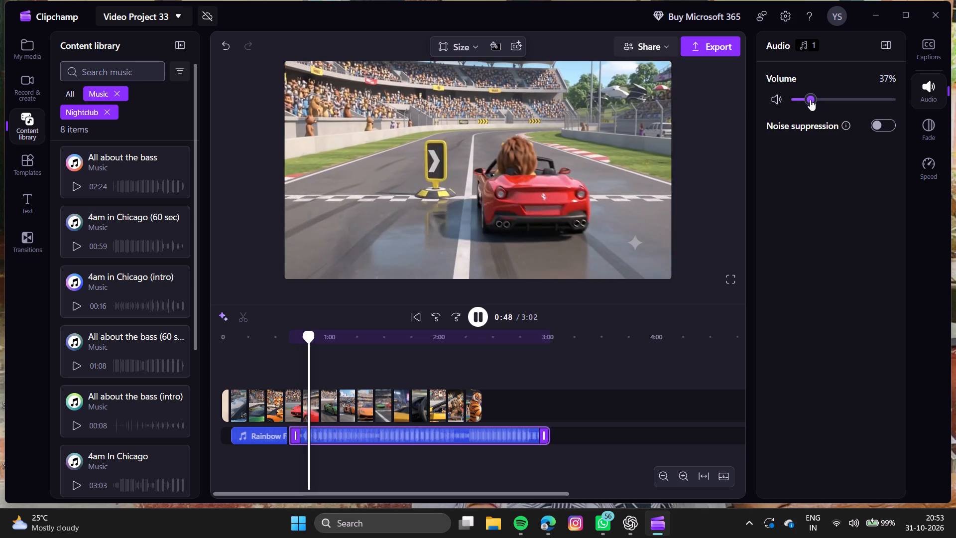
{"action": "left_click_drag", "start_coordinate": [810, 100], "coordinate": [818, 102]}
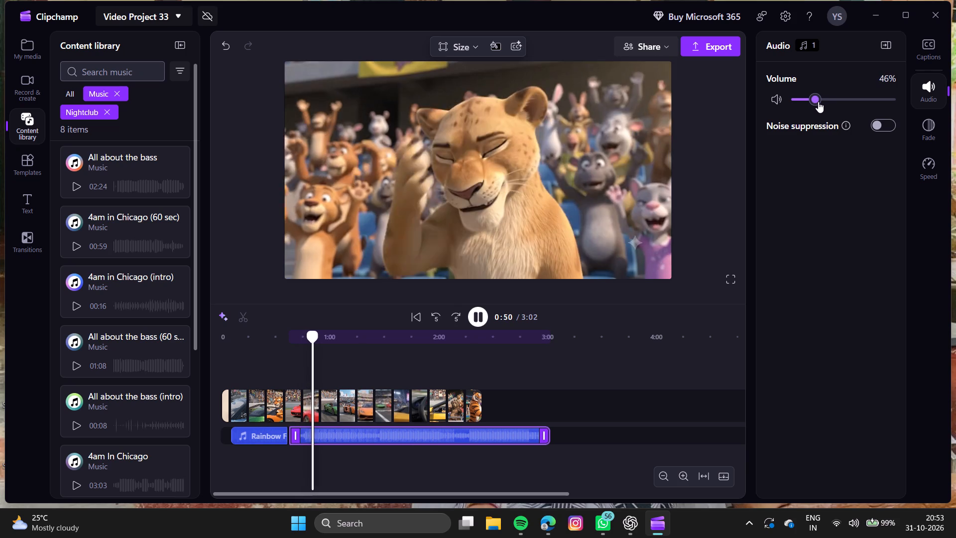
{"action": "left_click_drag", "start_coordinate": [818, 102], "coordinate": [820, 103]}
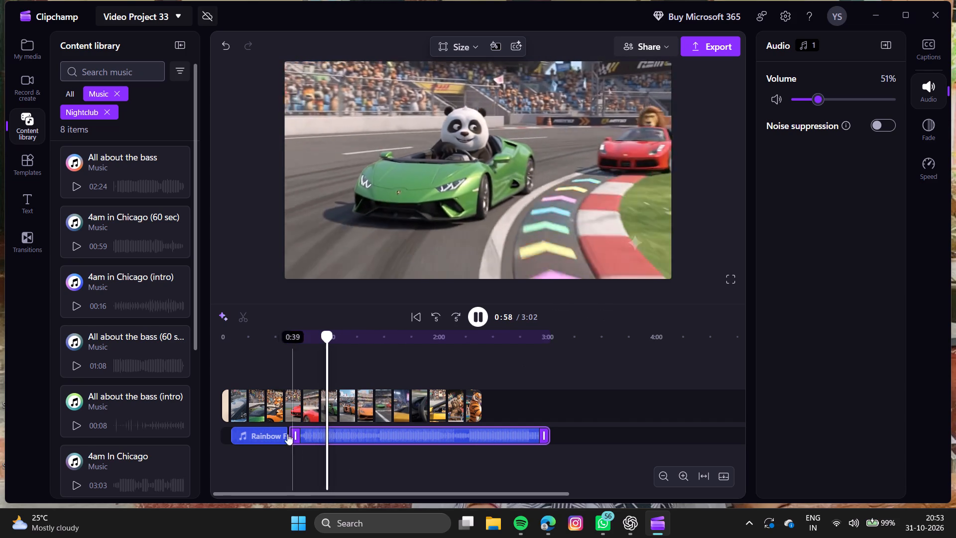
Play part of the Rainbow Forest music and part of All about the bass to compare their loudness.
{"action": "left_click", "coordinate": [245, 465]}
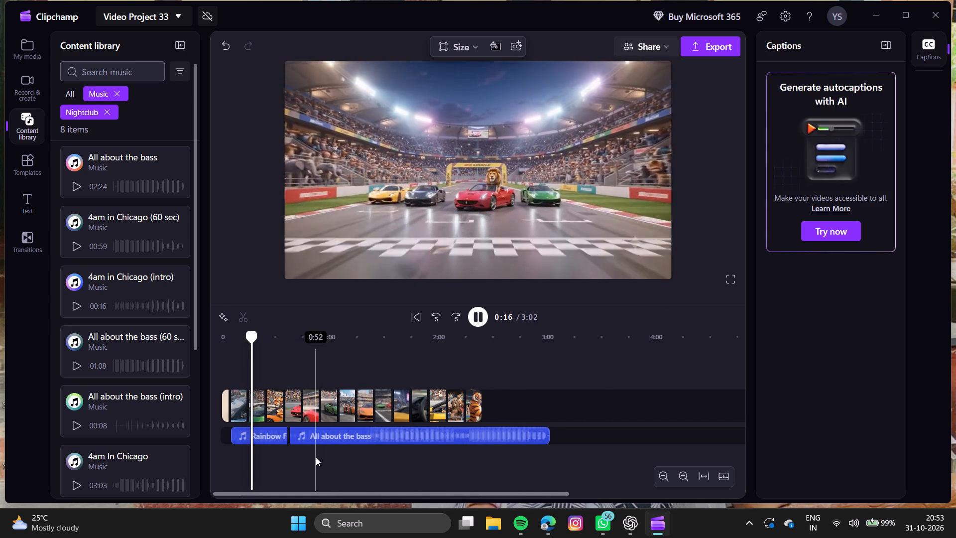
{"action": "left_click", "coordinate": [319, 457]}
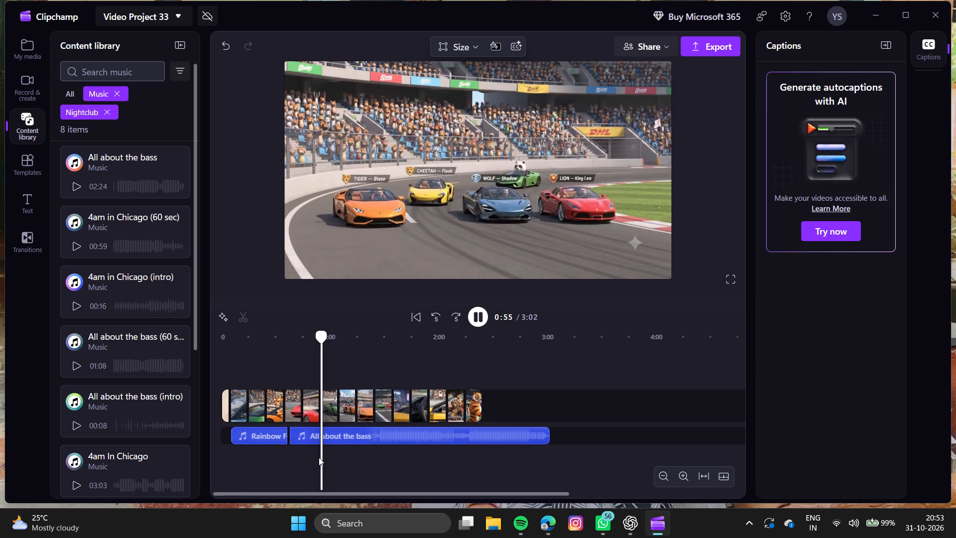
Play short portions of the timeline from about 1:00 to 2:22 to check the All about the bass music against the clips.
{"action": "left_click", "coordinate": [330, 460]}
{"action": "left_click", "coordinate": [358, 458]}
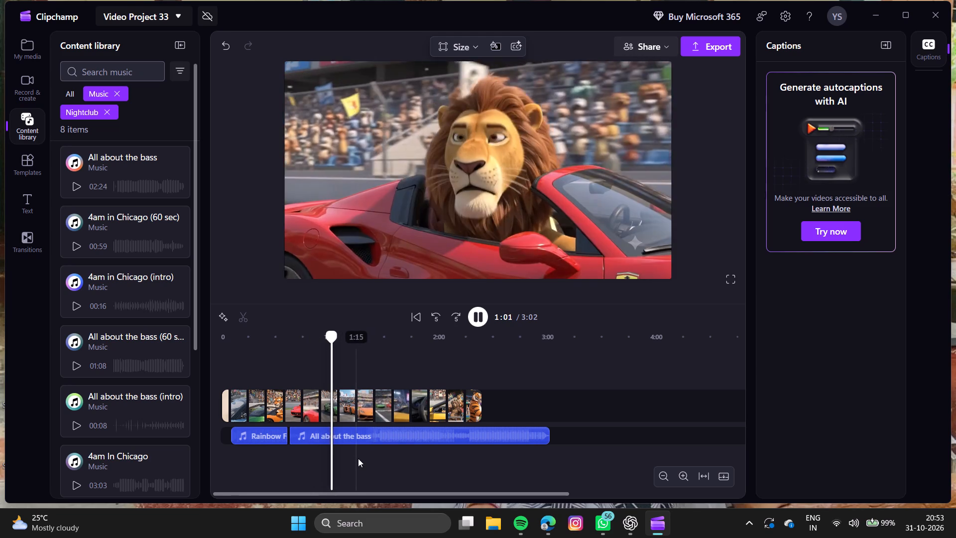
{"action": "left_click", "coordinate": [381, 460]}
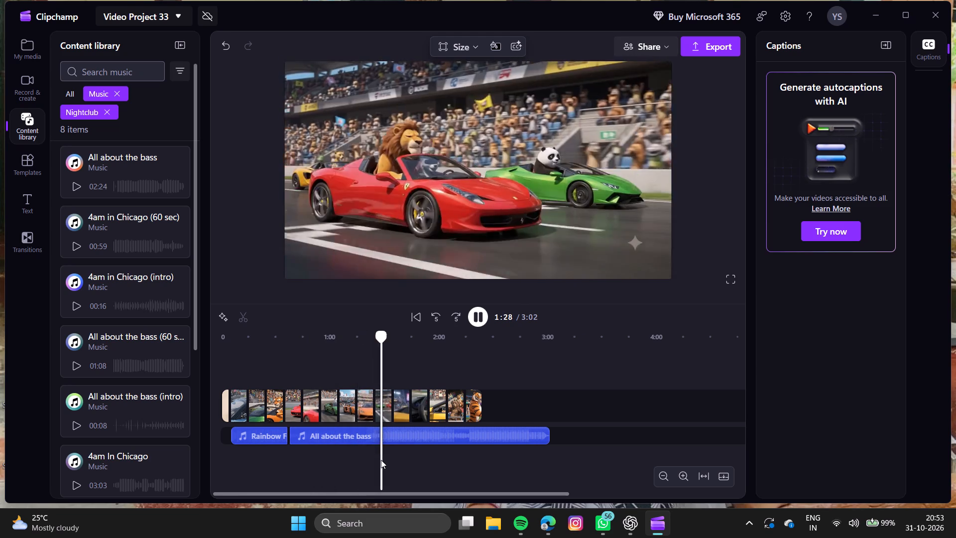
{"action": "left_click", "coordinate": [435, 459]}
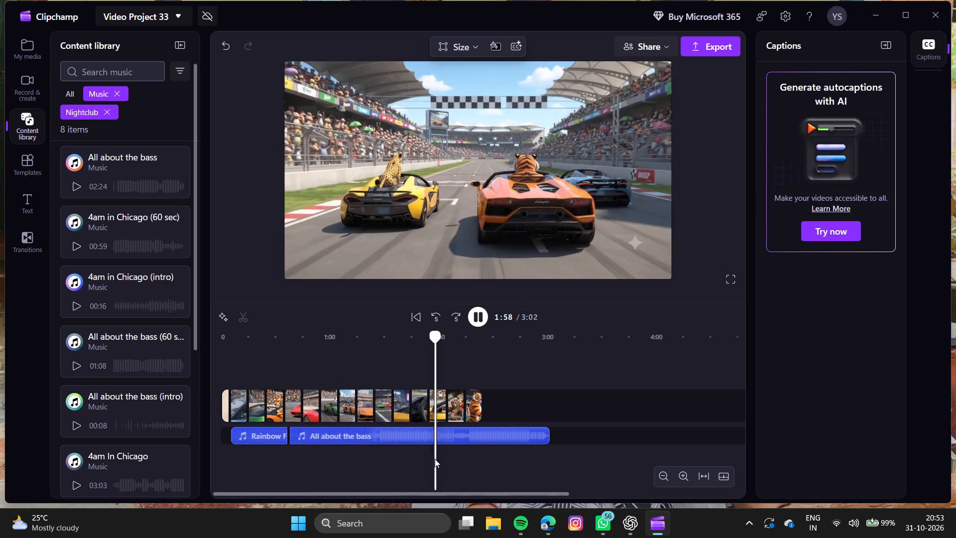
{"action": "left_click", "coordinate": [477, 467]}
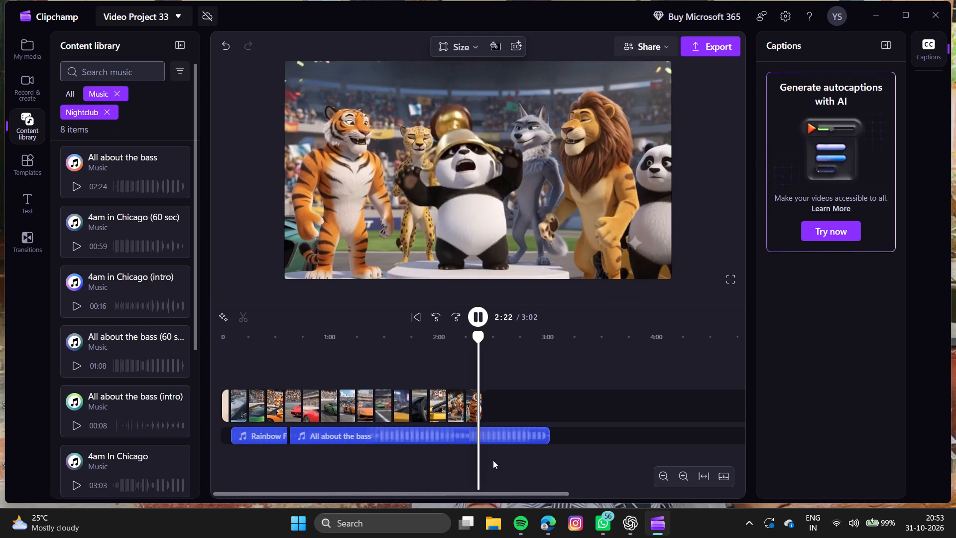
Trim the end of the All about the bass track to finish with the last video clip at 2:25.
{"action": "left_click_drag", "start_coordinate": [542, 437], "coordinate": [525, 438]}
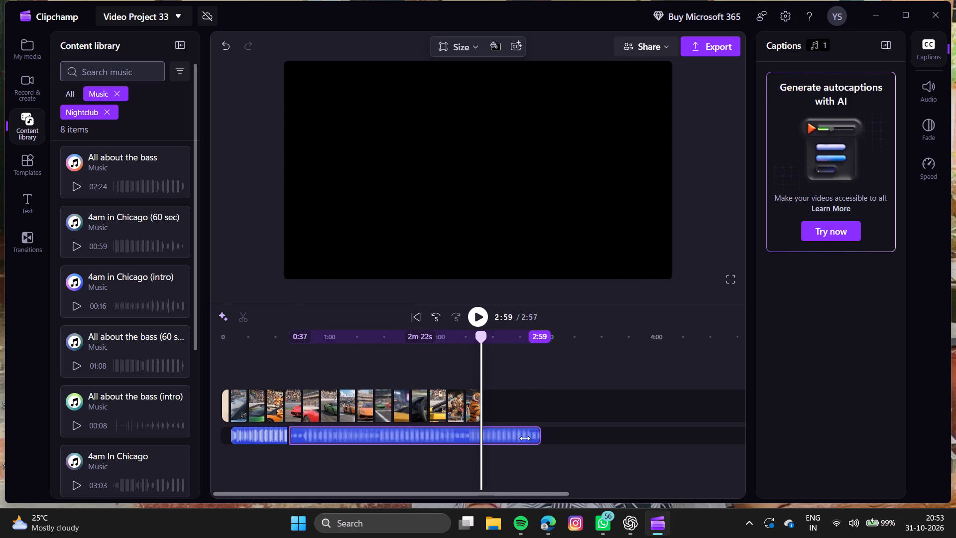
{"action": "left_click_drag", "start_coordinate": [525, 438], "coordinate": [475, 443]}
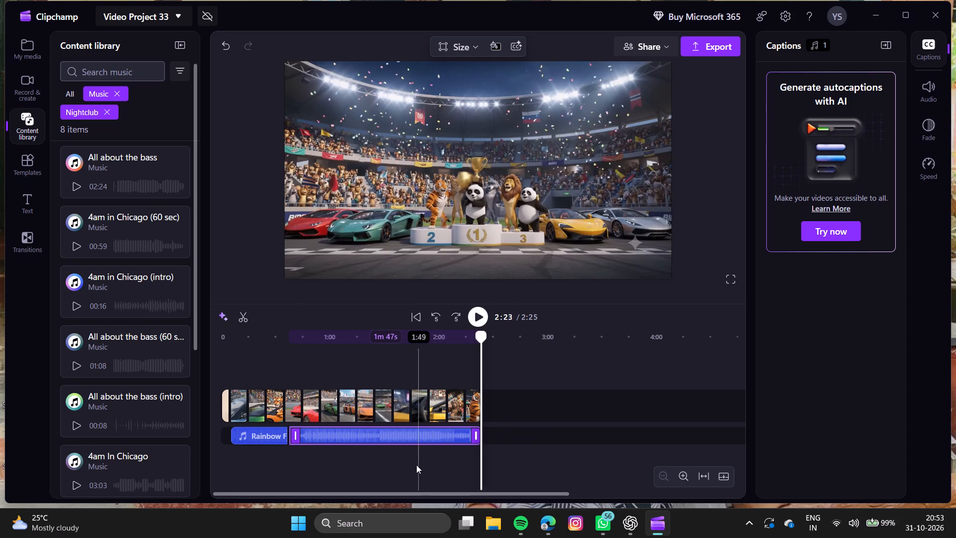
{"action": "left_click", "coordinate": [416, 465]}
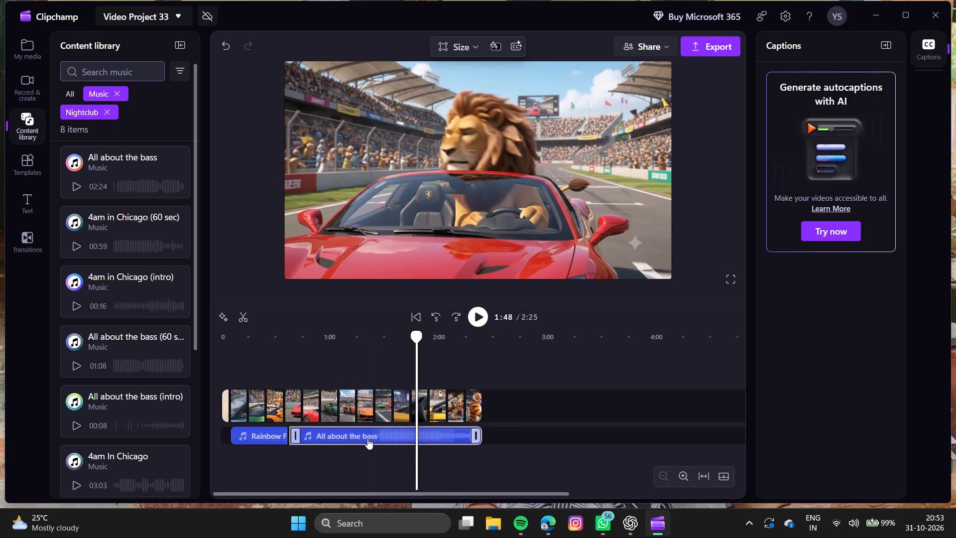
Replace the Rainbow Forest music and the trimmed All about the bass clip with a new All about the bass track starting at 0:05.
{"action": "left_click", "coordinate": [228, 456]}
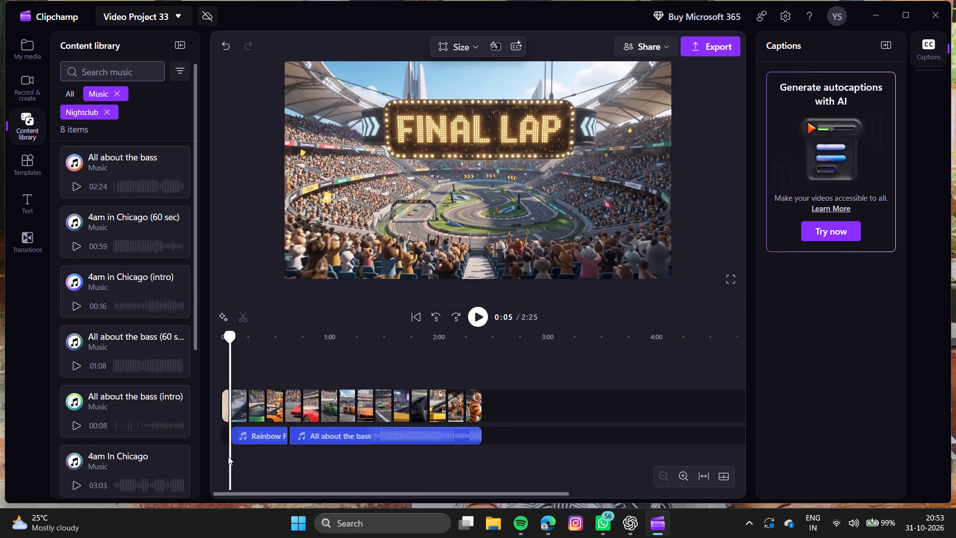
{"action": "left_click", "coordinate": [182, 187]}
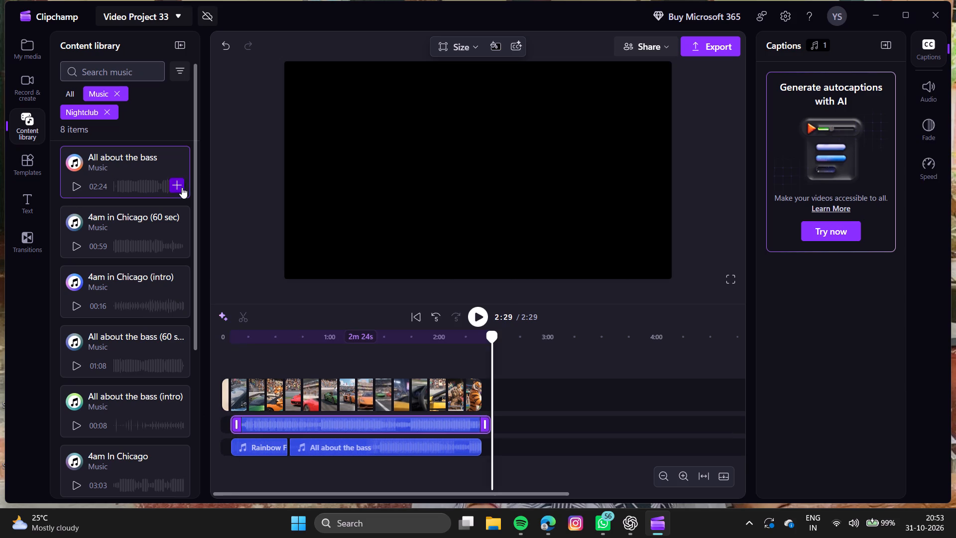
{"action": "left_click", "coordinate": [252, 448]}
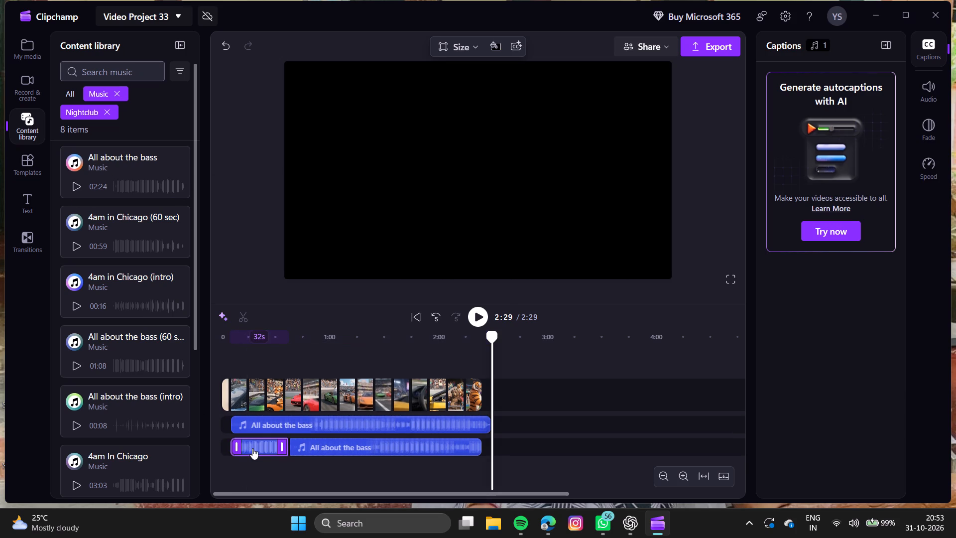
{"action": "key", "text": "BackSpace"}
{"action": "left_click", "coordinate": [238, 469]}
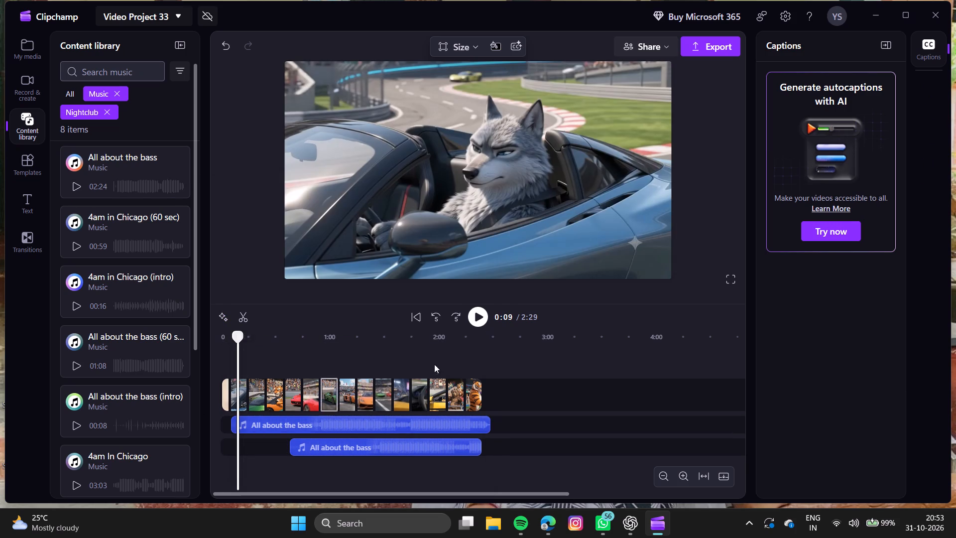
{"action": "left_click", "coordinate": [480, 312]}
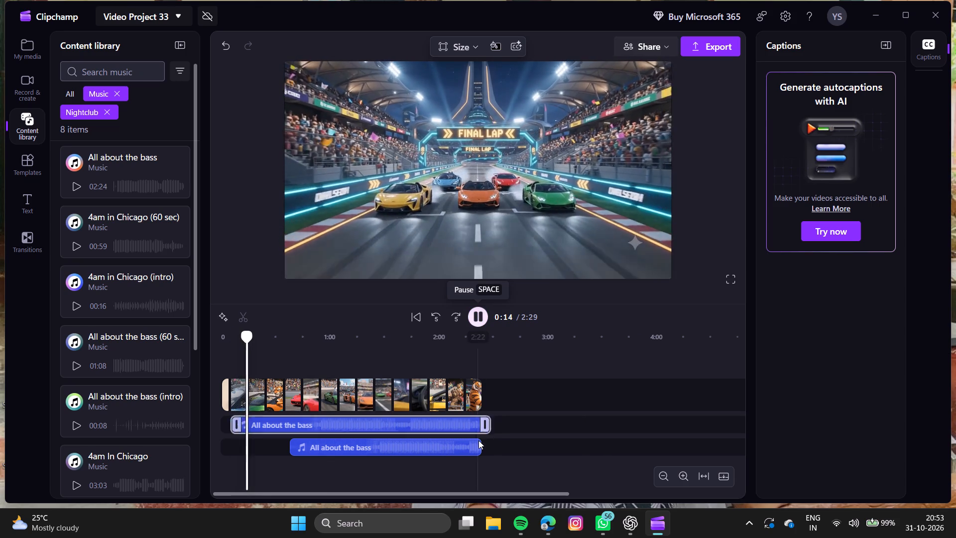
{"action": "left_click", "coordinate": [446, 450]}
{"action": "key", "text": "BackSpace"}
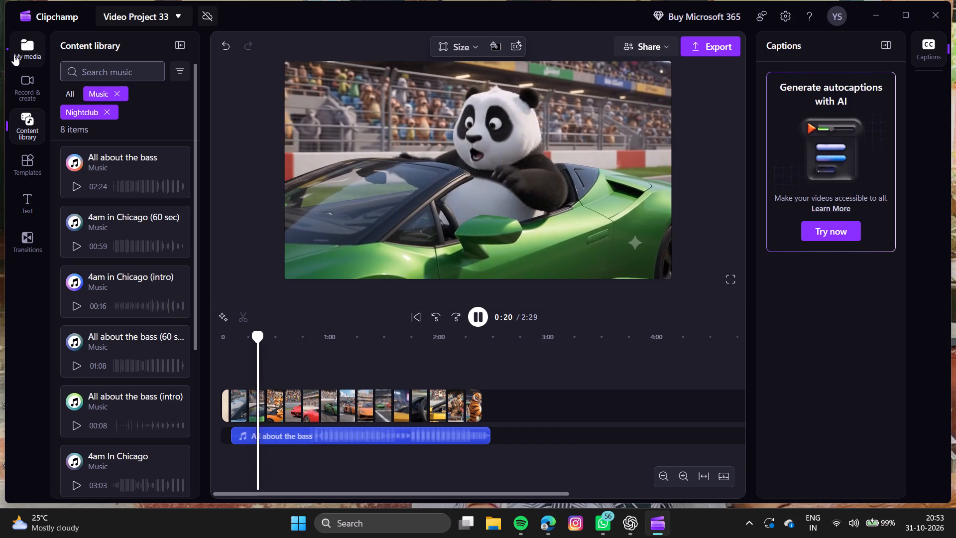
Add logo.png as an overlay above the video clips and extend it across the whole video, from 0:00 to 2:25.
{"action": "left_click", "coordinate": [14, 55]}
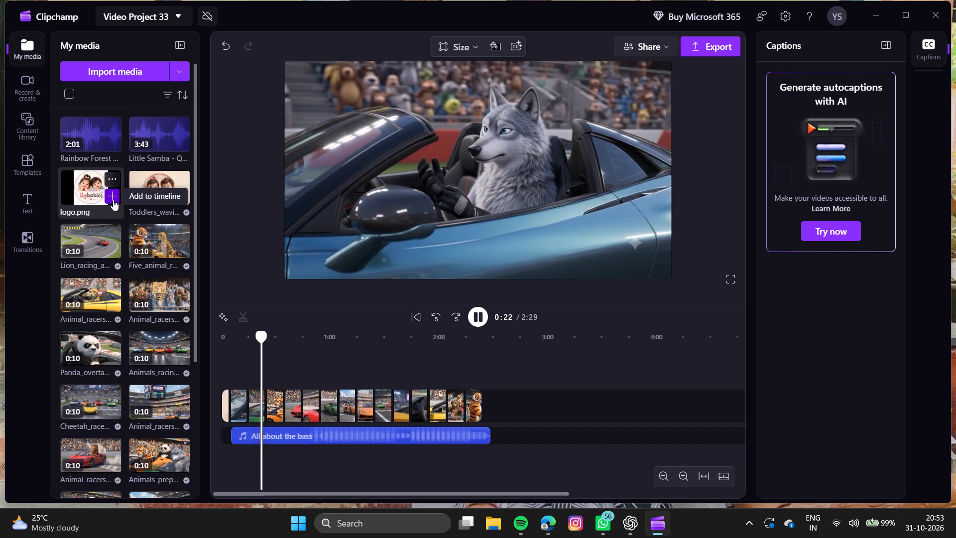
{"action": "left_click", "coordinate": [113, 200]}
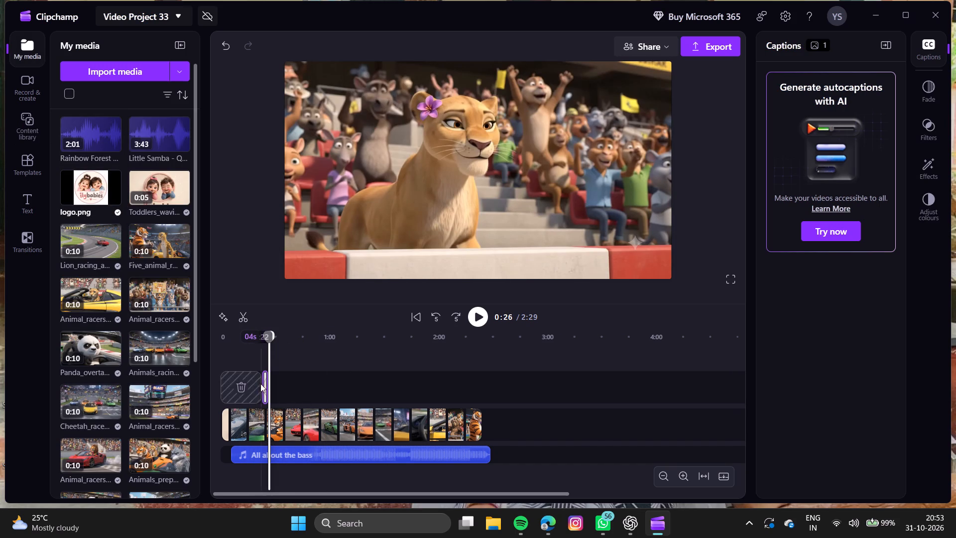
{"action": "left_click", "coordinate": [265, 382]}
{"action": "scroll", "coordinate": [265, 382], "scroll_direction": "up", "scroll_amount": 4, "text": "ctrl"}
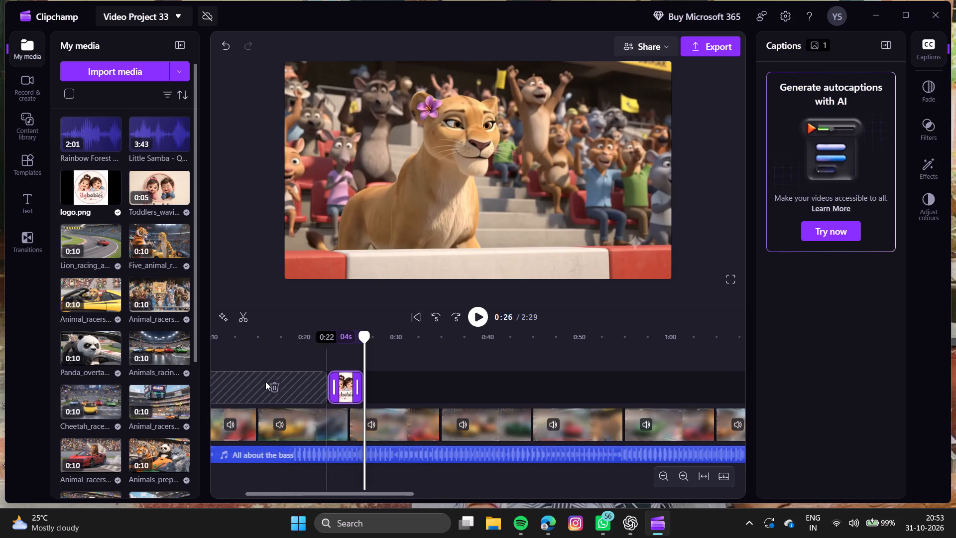
{"action": "left_click_drag", "start_coordinate": [335, 385], "coordinate": [139, 356]}
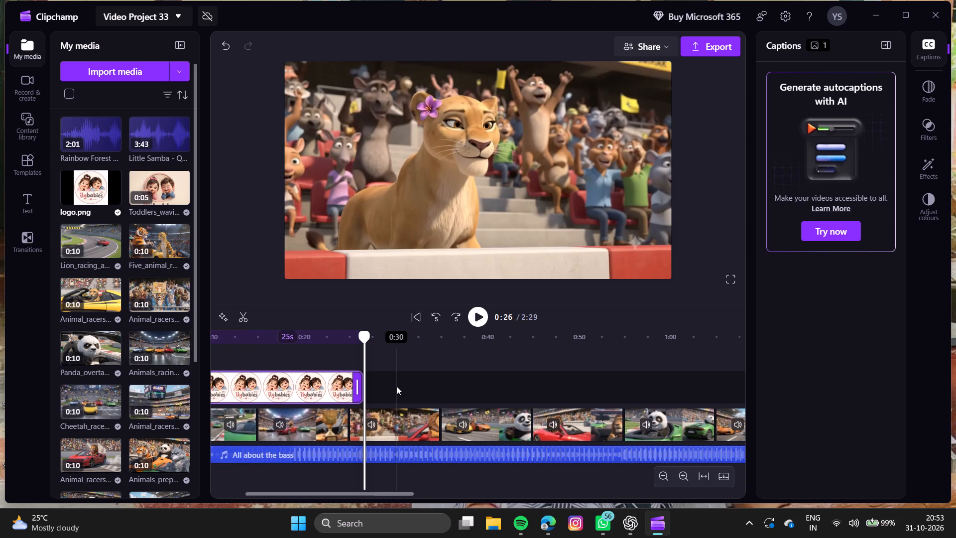
{"action": "scroll", "coordinate": [396, 386], "scroll_direction": "down", "scroll_amount": 7, "text": "ctrl"}
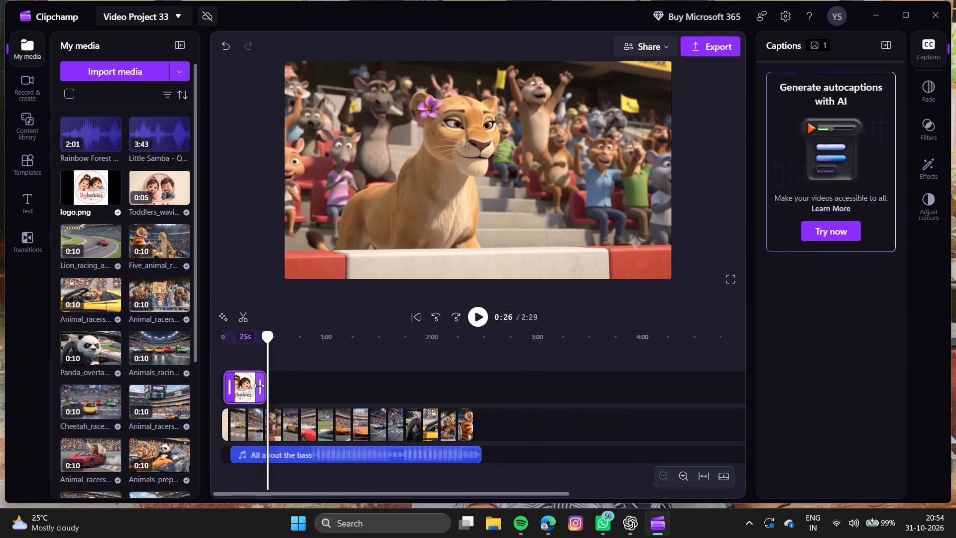
{"action": "left_click_drag", "start_coordinate": [259, 386], "coordinate": [467, 381]}
{"action": "left_click_drag", "start_coordinate": [228, 386], "coordinate": [182, 394]}
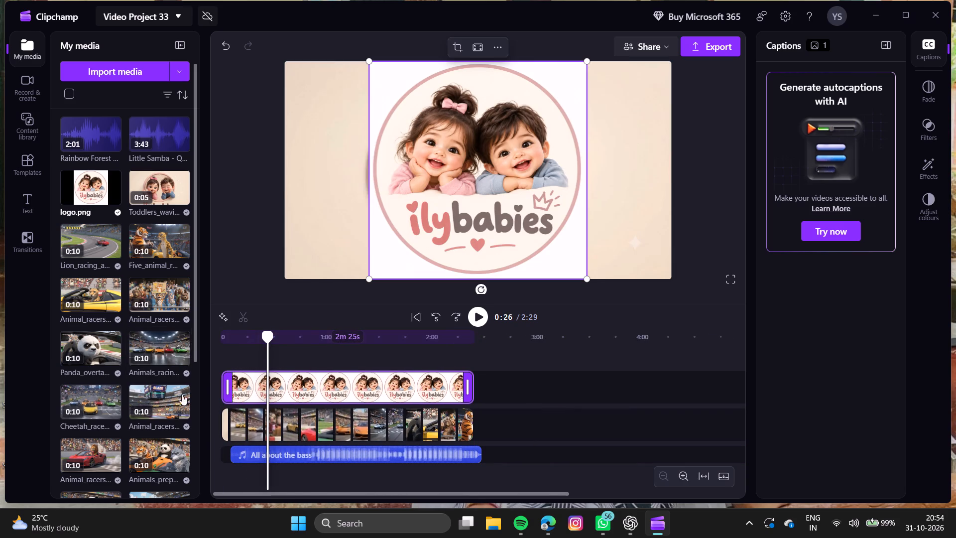
Trim the end of the All about the bass track to 2:25 and try to extend its start to 0:00.
{"action": "left_click_drag", "start_coordinate": [478, 453], "coordinate": [467, 457]}
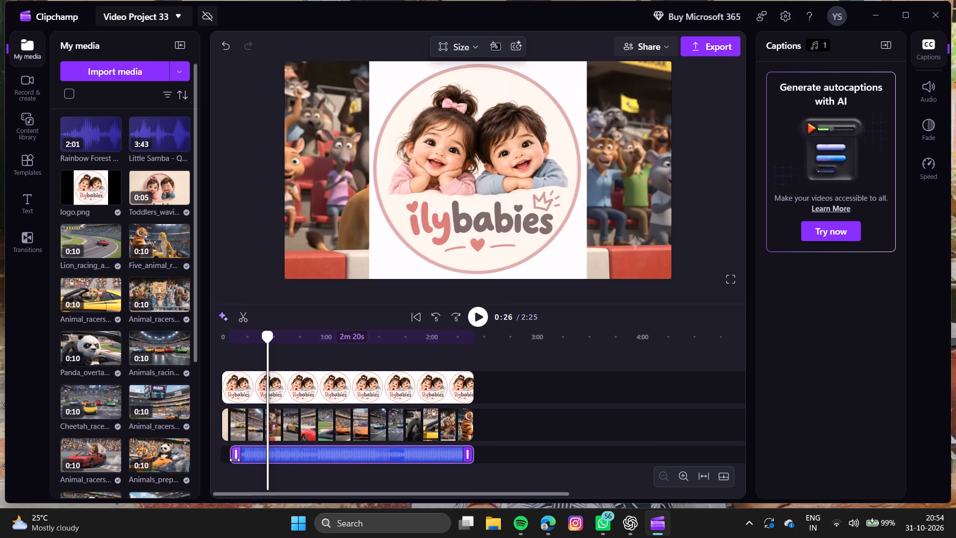
{"action": "left_click_drag", "start_coordinate": [235, 456], "coordinate": [221, 458]}
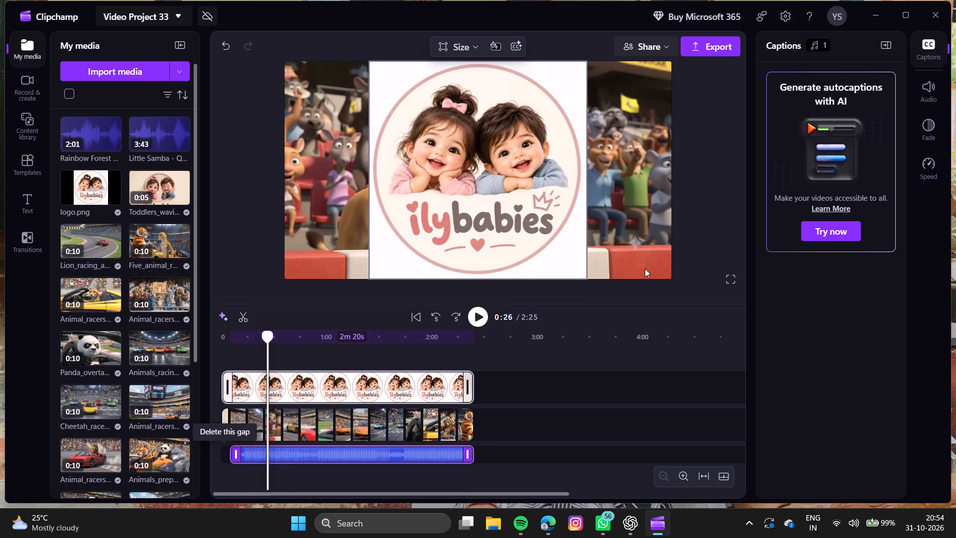
Shrink the ilybabies logo to a small watermark, place it near the lower-right corner of the video frame, and play the result.
{"action": "left_click", "coordinate": [574, 262]}
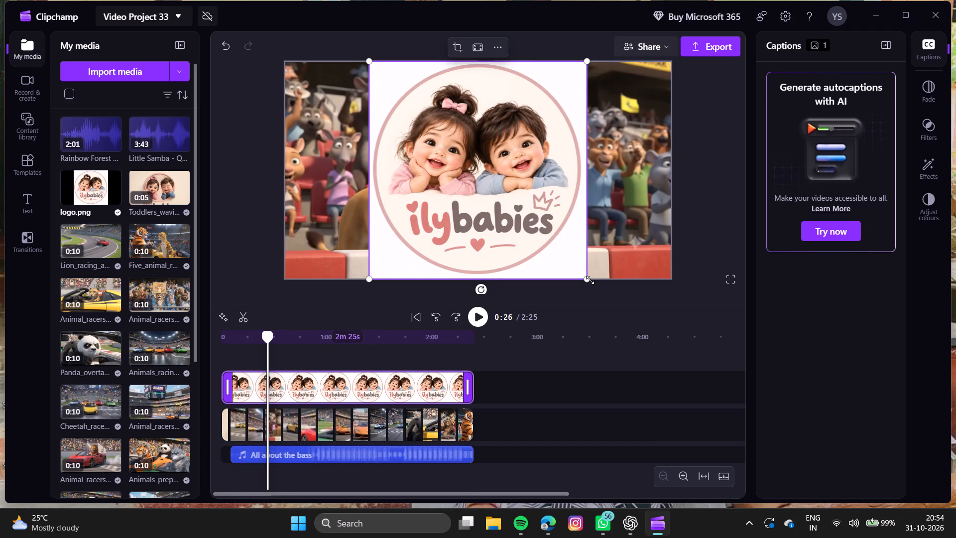
{"action": "left_click_drag", "start_coordinate": [590, 280], "coordinate": [427, 59]}
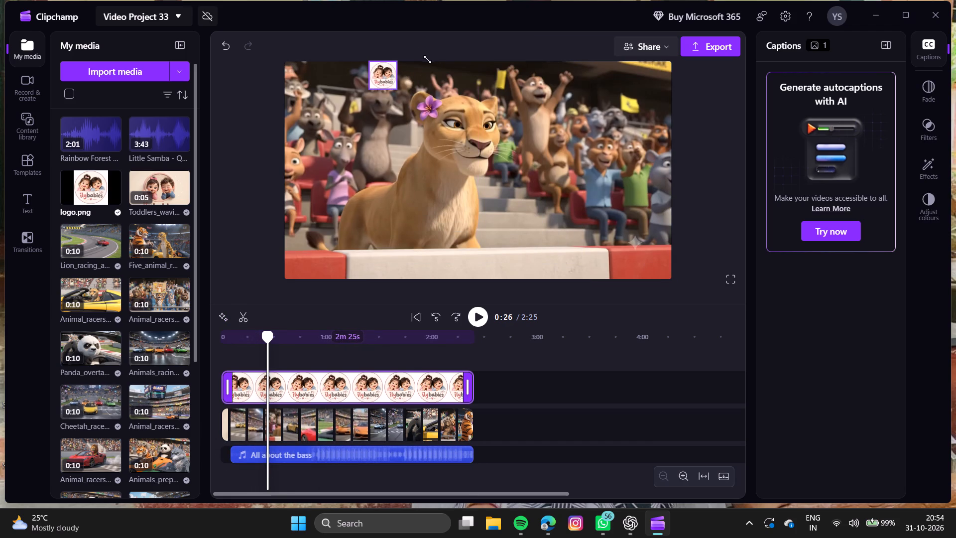
{"action": "left_click_drag", "start_coordinate": [427, 59], "coordinate": [412, 58]}
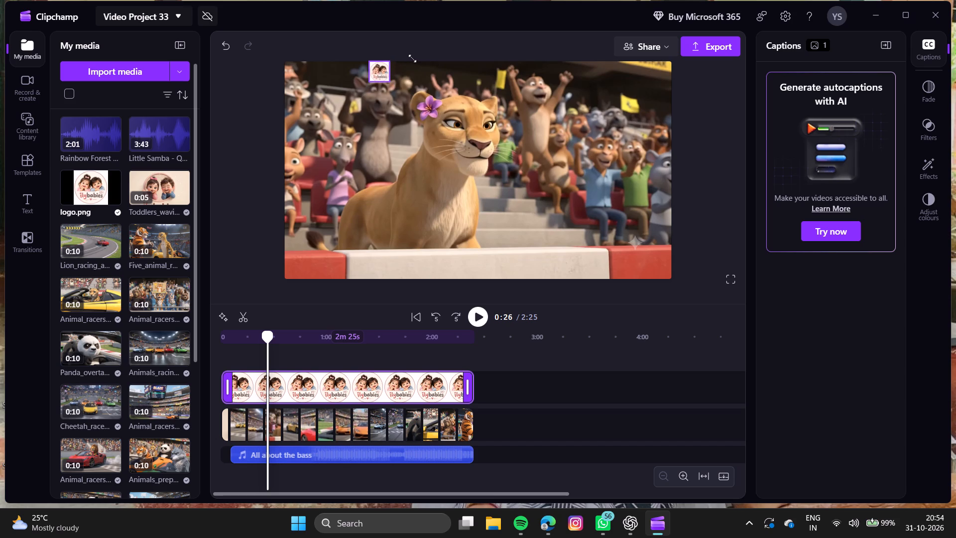
{"action": "left_click_drag", "start_coordinate": [412, 58], "coordinate": [411, 58]}
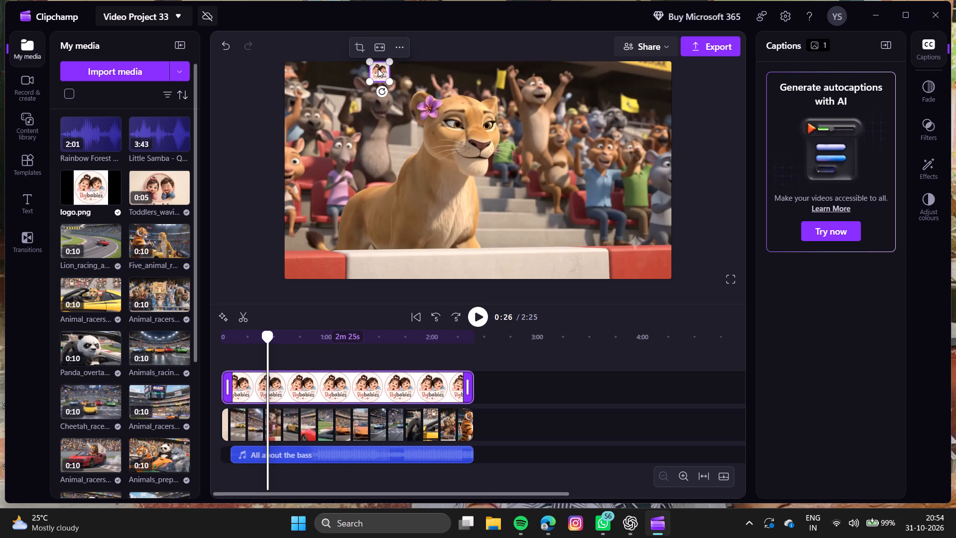
{"action": "left_click_drag", "start_coordinate": [378, 69], "coordinate": [634, 238]}
{"action": "left_click", "coordinate": [483, 311]}
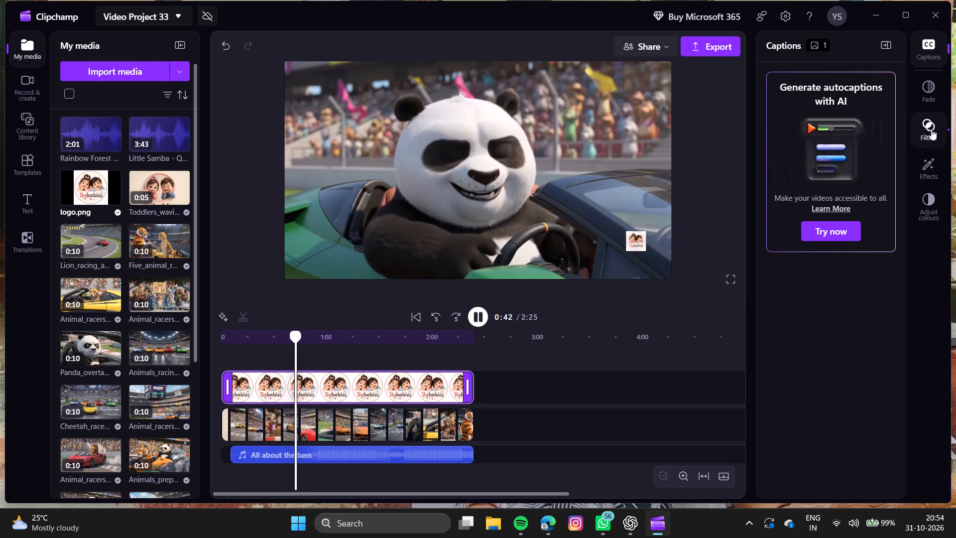
Export the finished video as an MP4 file.
{"action": "left_click", "coordinate": [717, 42]}
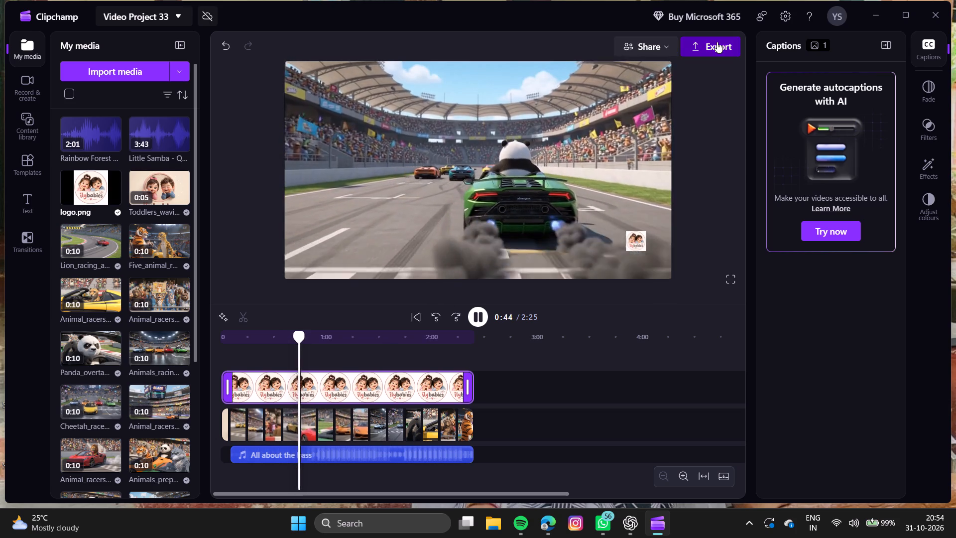